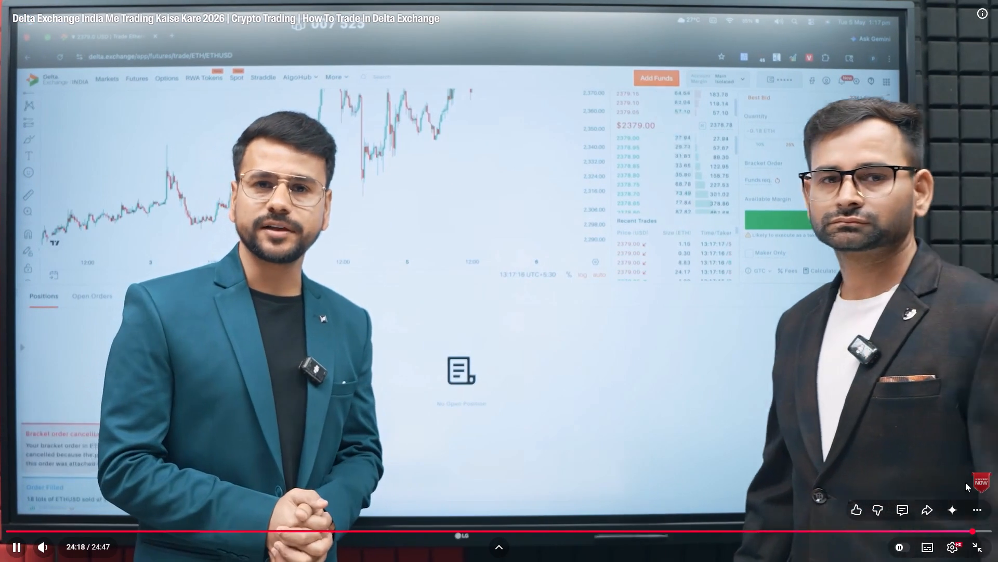
Leave the full-screen trading tutorial video and close it to return to the Delta Exchange ETHUSD trading page.
left_click(981, 555)
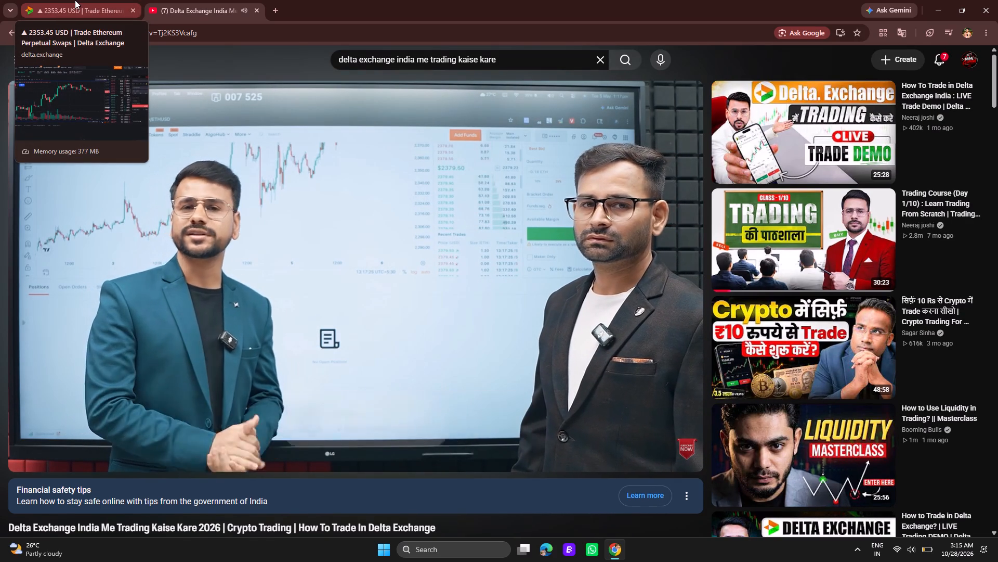
left_click(257, 11)
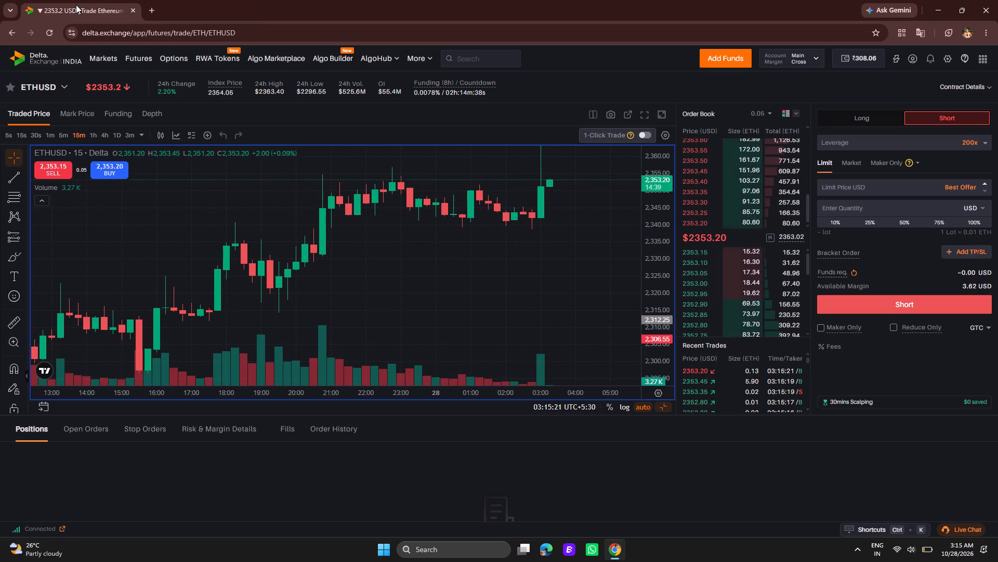
Examine about a week of ETHUSD price movement on the 1-hour chart, including the peak around 21 October.
left_click(63, 135)
left_click(73, 134)
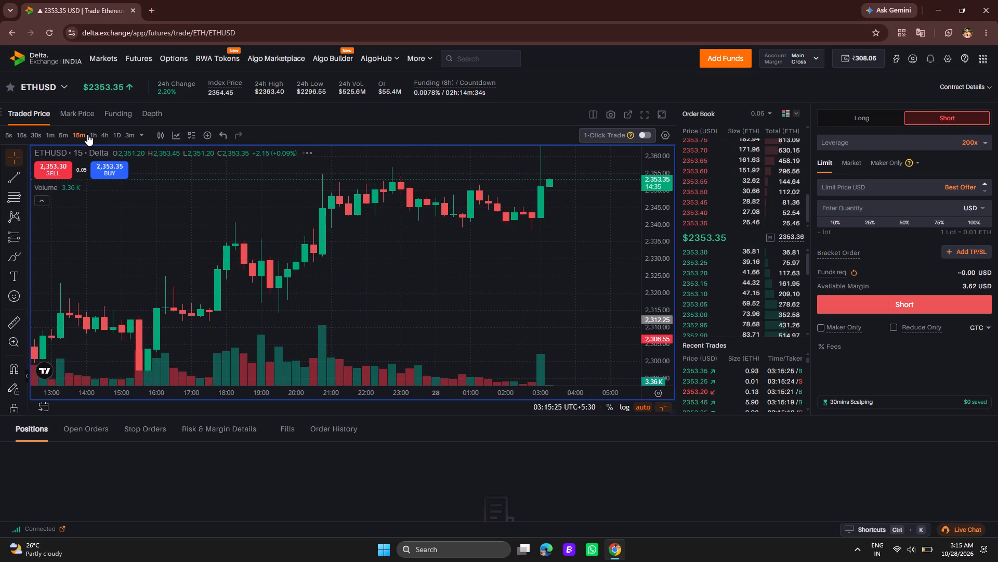
left_click(93, 134)
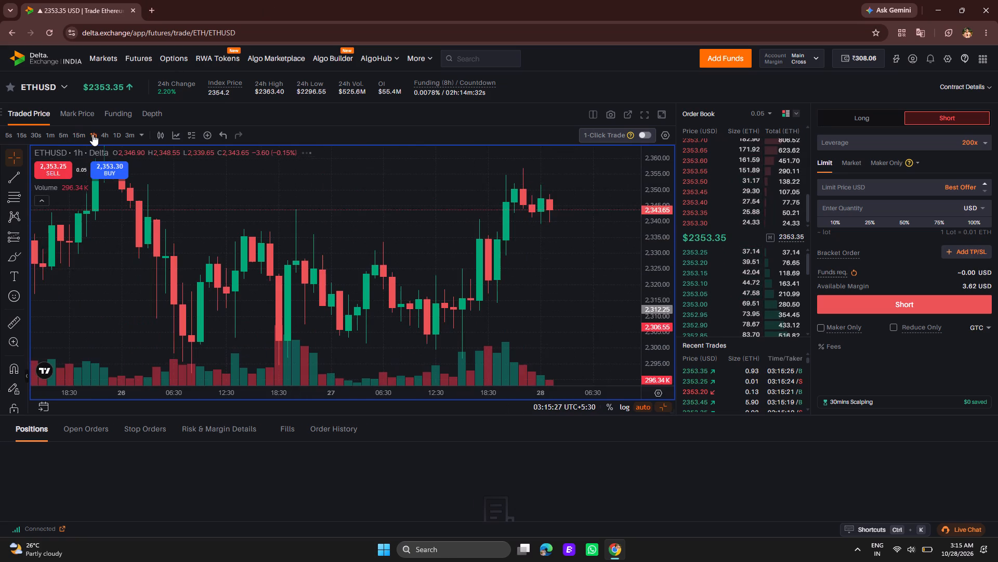
scroll(468, 243, "down", 10)
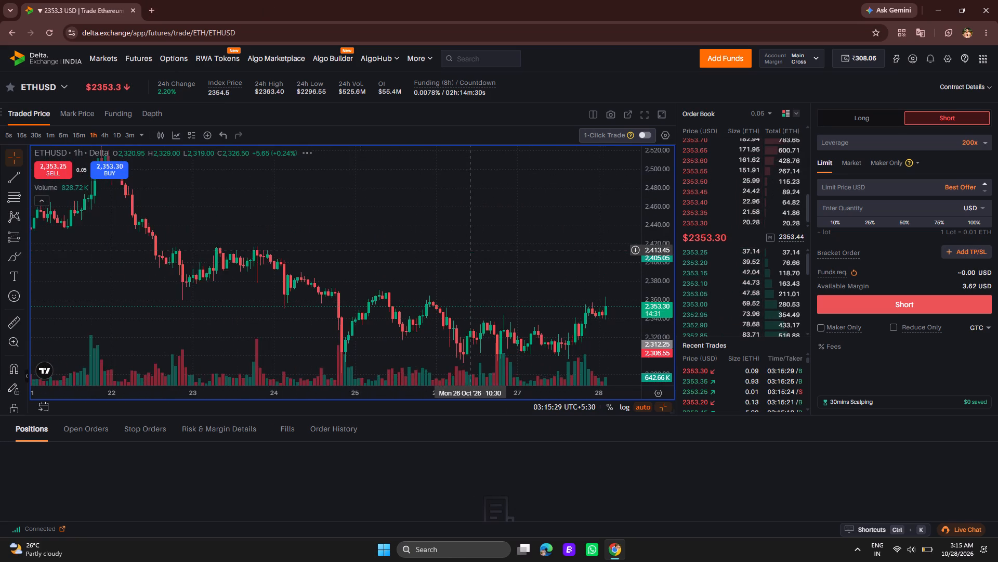
scroll(207, 234, "down", 1)
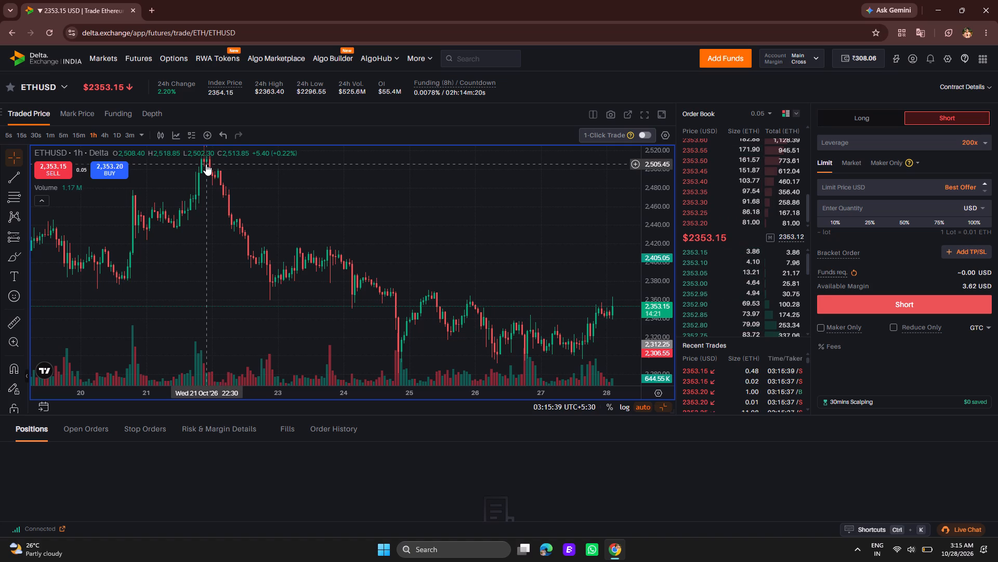
left_click(210, 163)
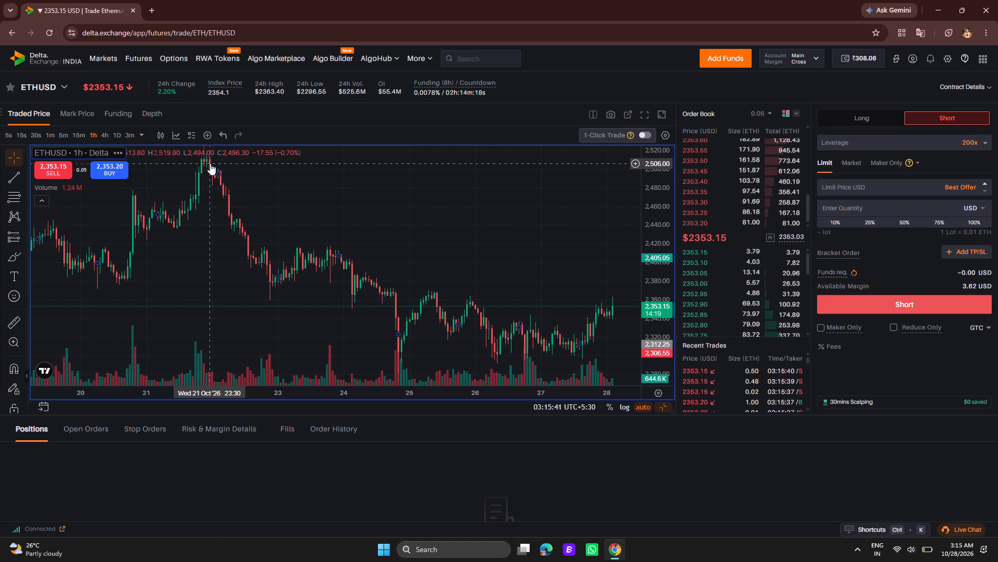
left_click(212, 178)
left_click(242, 188)
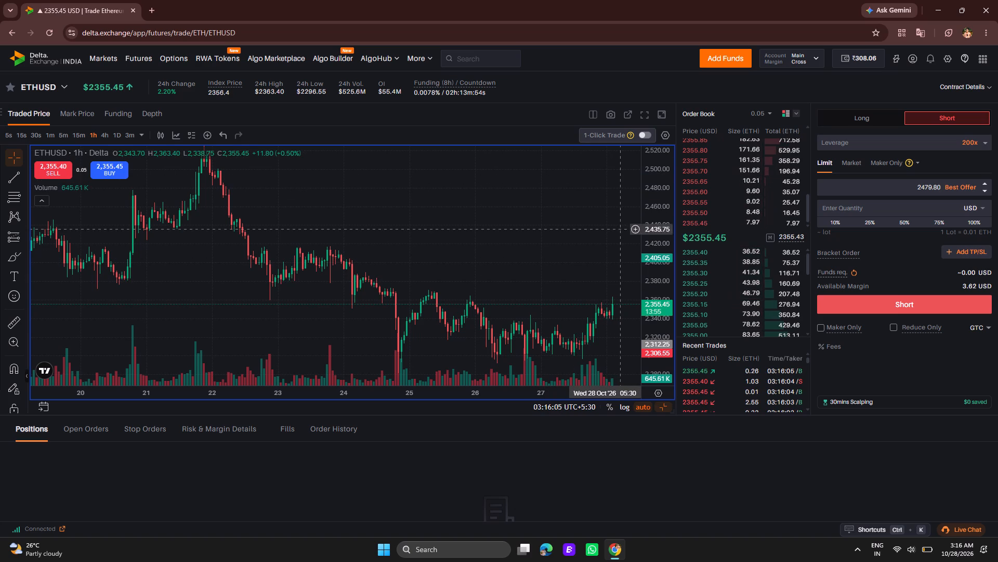
Examine the latest ETHUSD candles on the 15-minute chart.
scroll(613, 322, "up", 9)
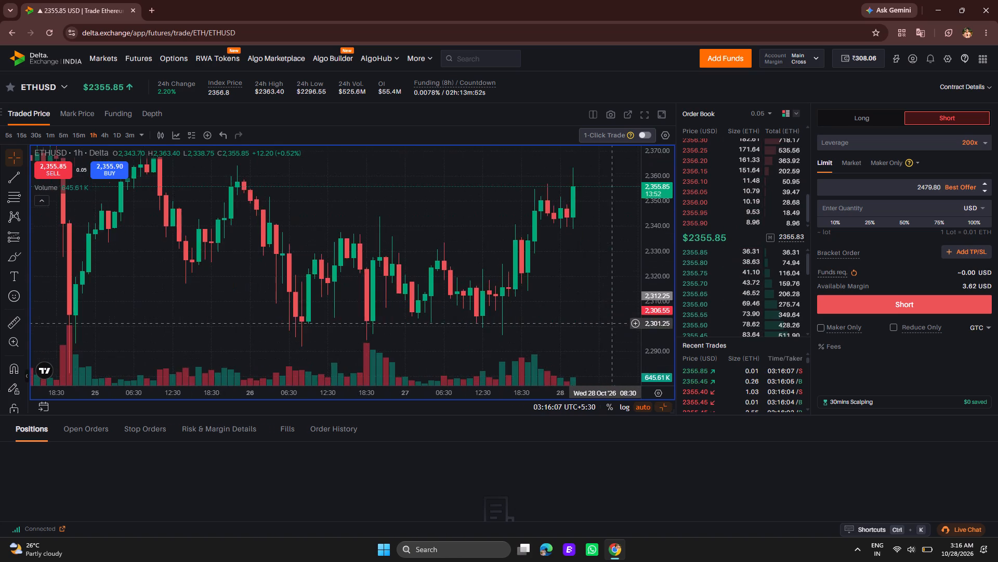
scroll(530, 304, "up", 4)
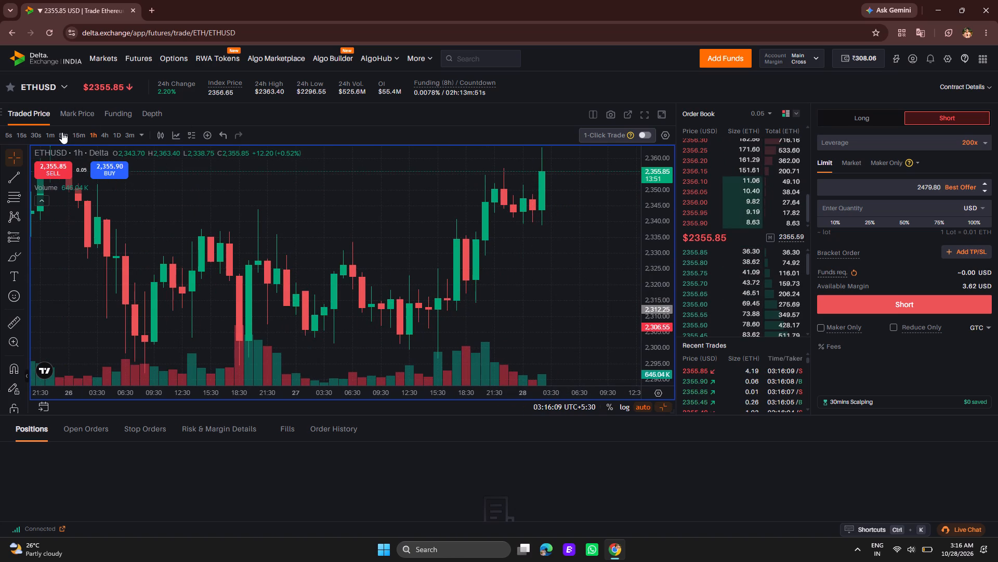
left_click(80, 135)
scroll(618, 264, "up", 1)
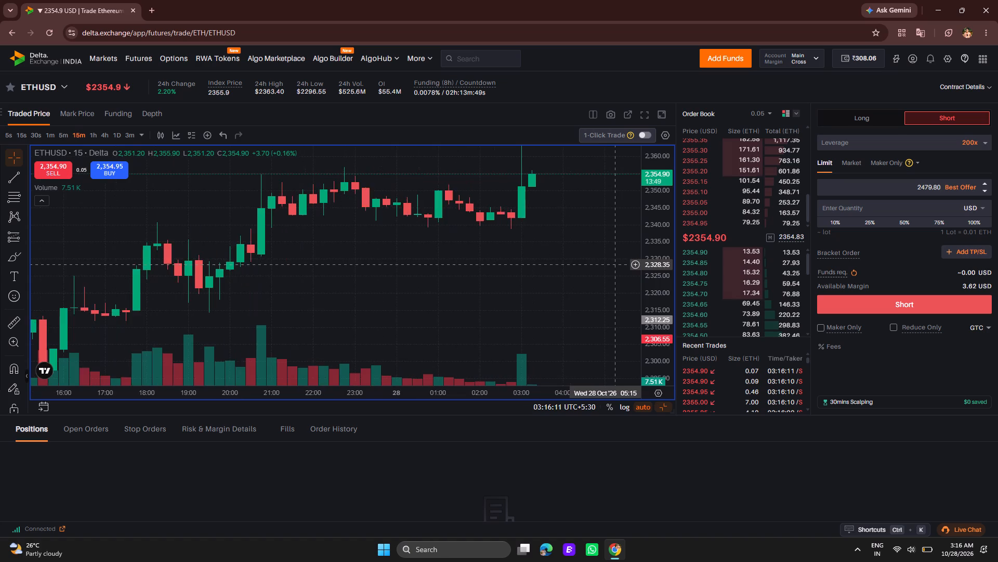
scroll(618, 264, "up", 1)
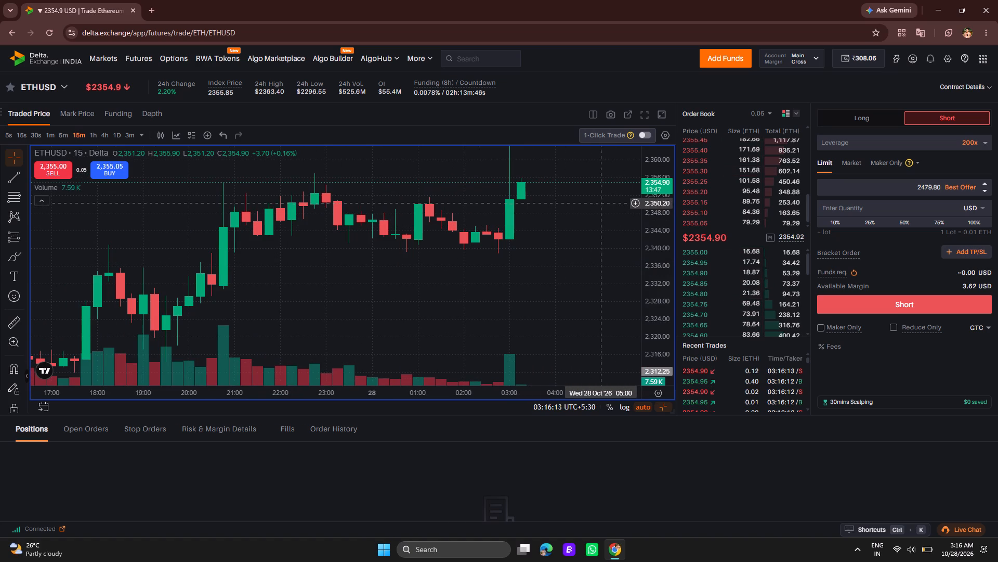
Set the ETHUSD order form to the Long side with the Market order type.
left_click(847, 121)
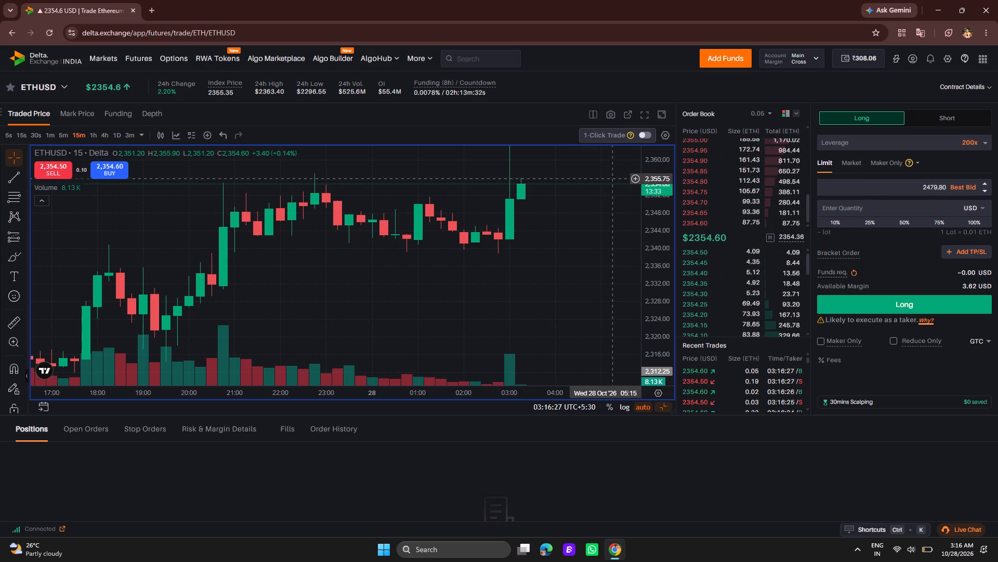
scroll(600, 214, "up", 2)
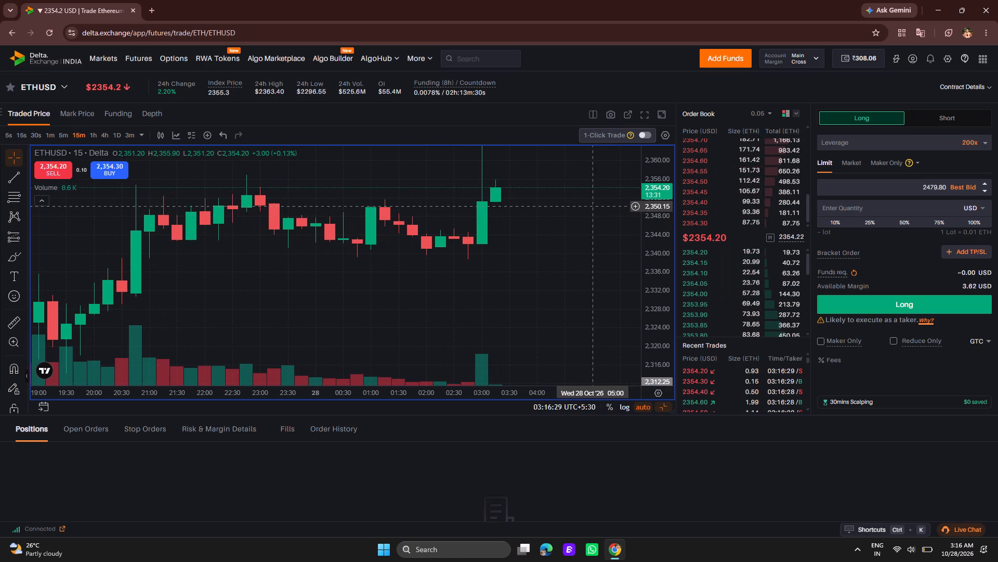
scroll(585, 202, "down", 1)
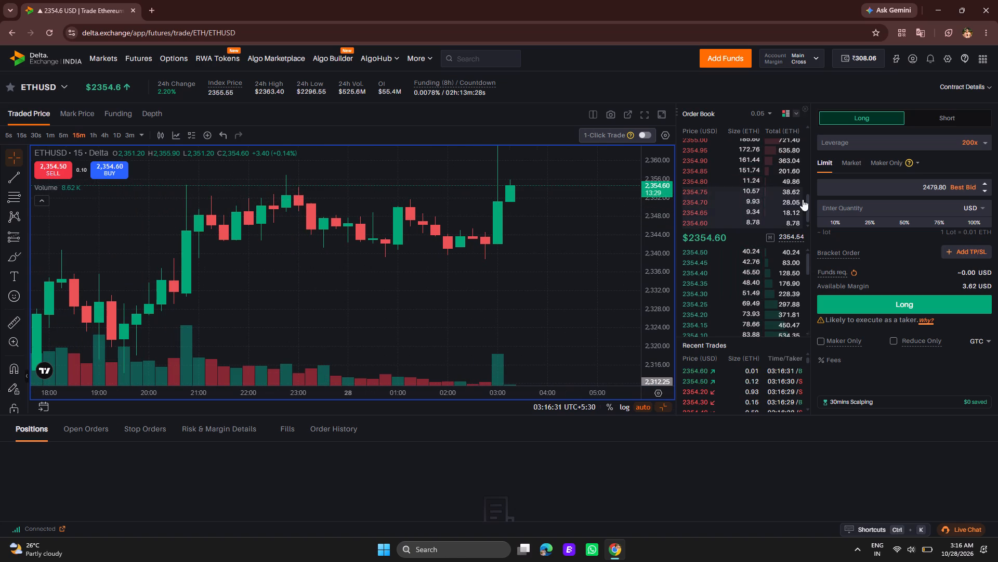
left_click(848, 160)
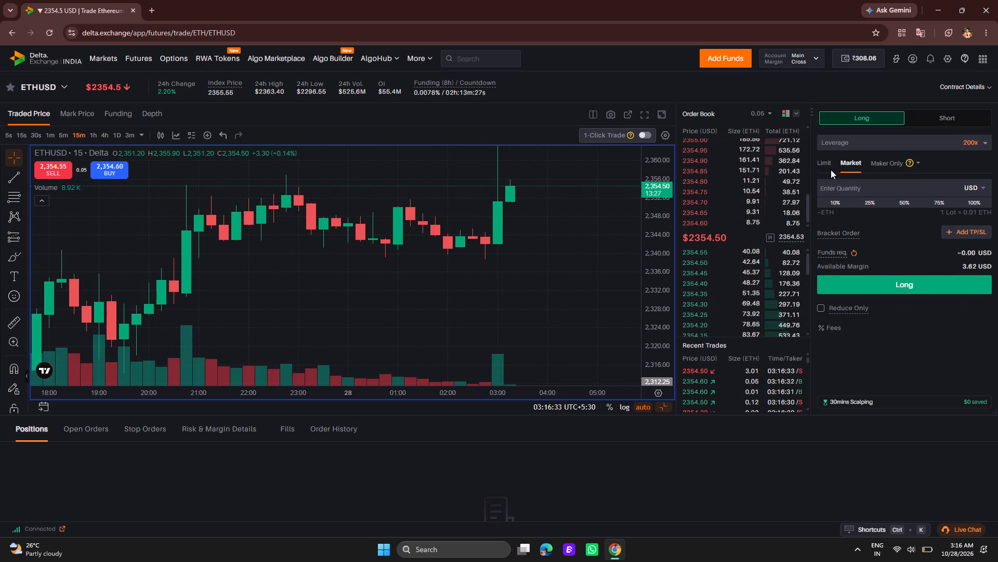
left_click(826, 164)
left_click(848, 159)
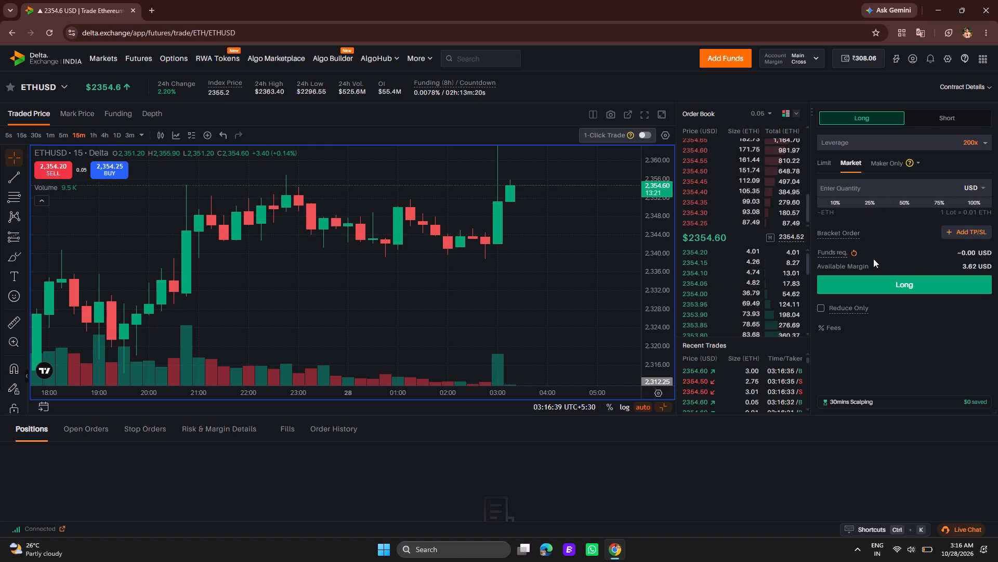
Change the unit of the order quantity to ETH.
left_click(877, 188)
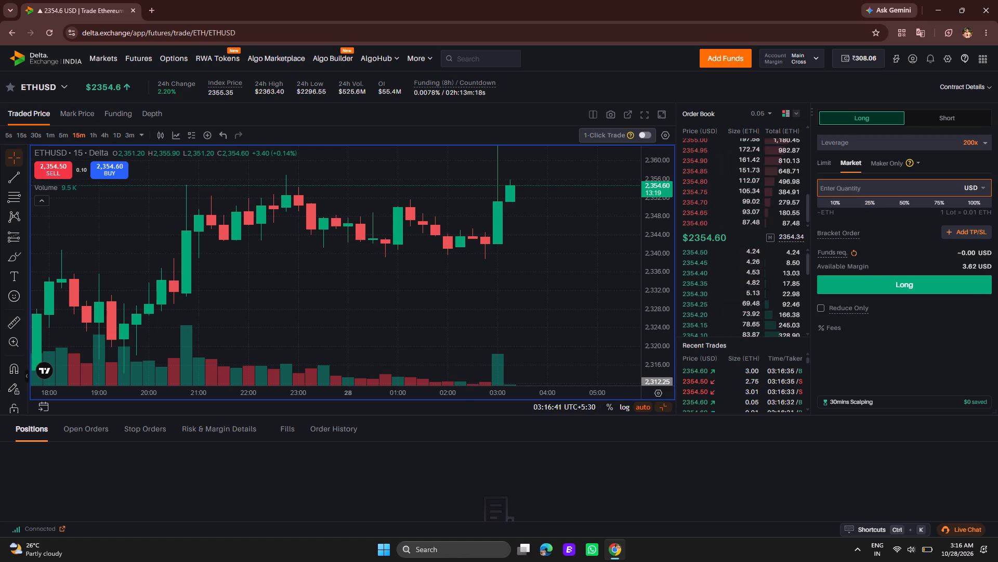
left_click(981, 186)
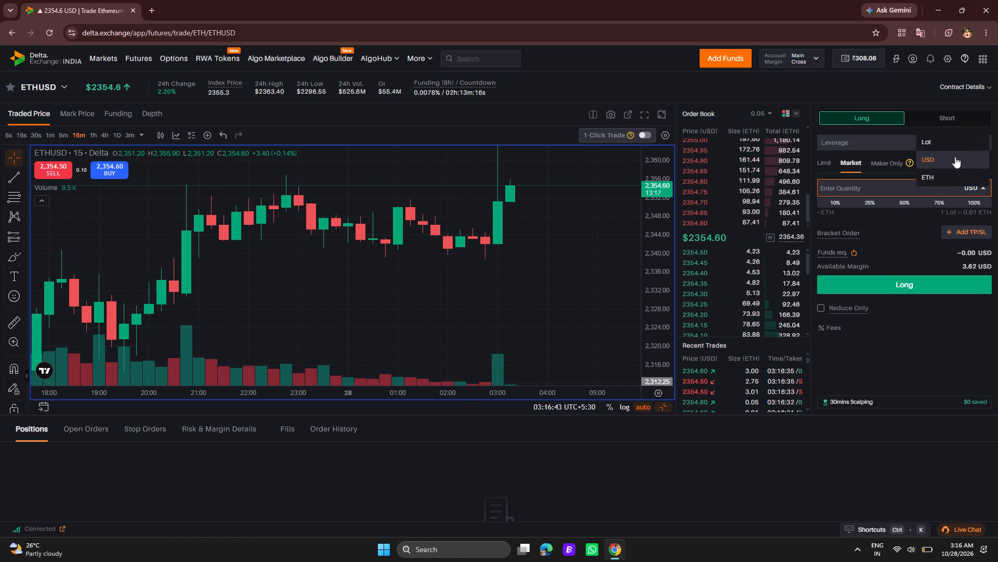
left_click(954, 173)
left_click(877, 187)
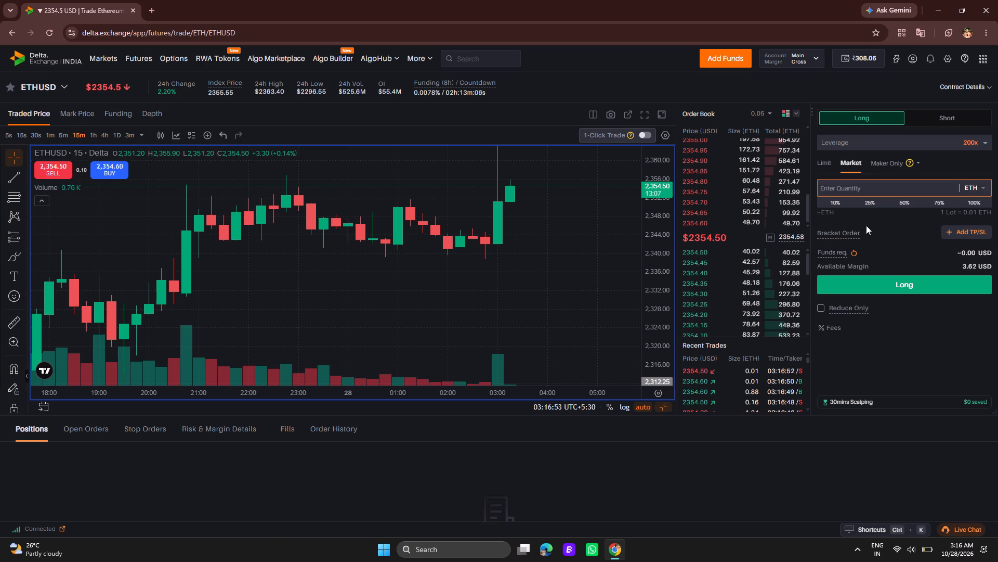
left_click(868, 191)
left_click(864, 184)
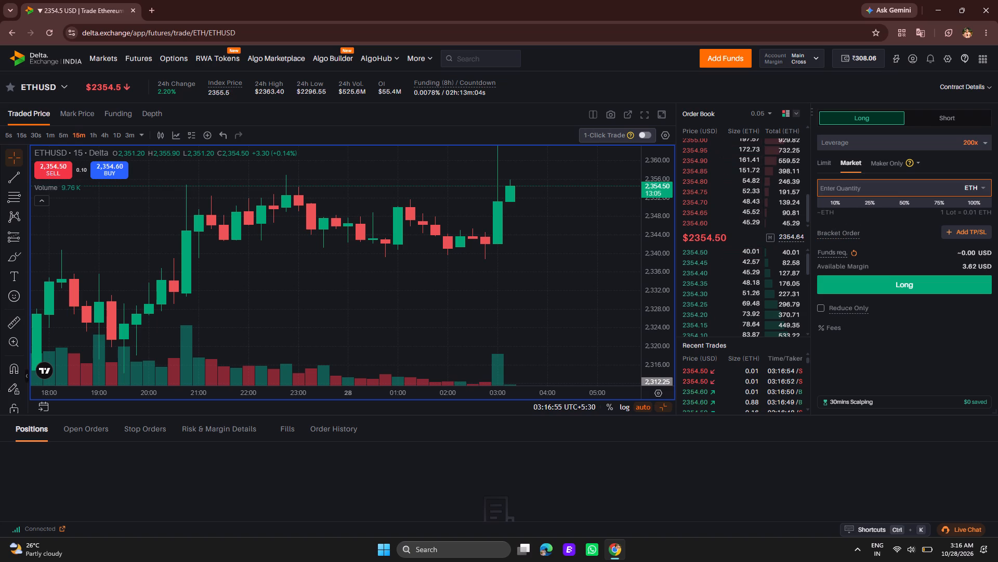
left_click(853, 191)
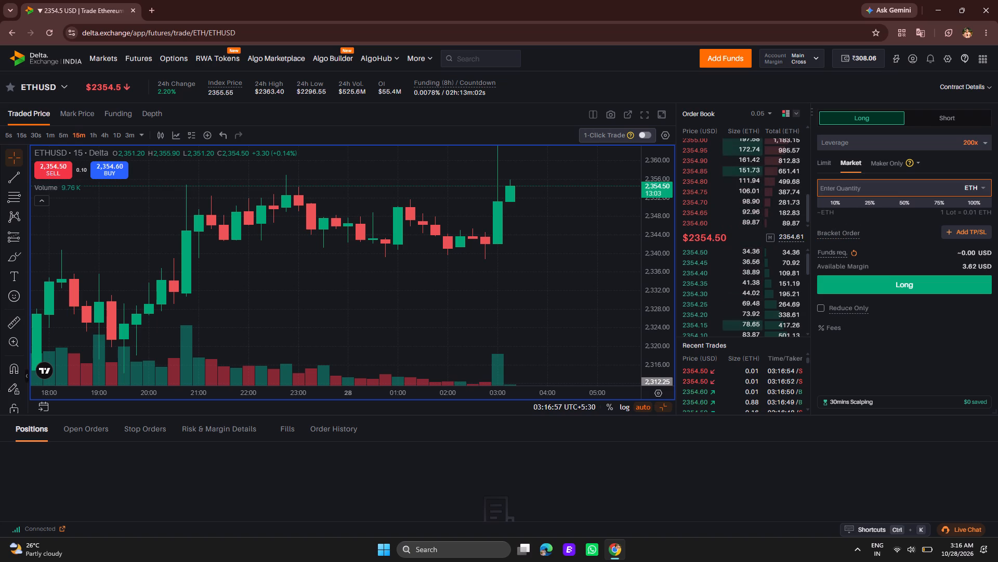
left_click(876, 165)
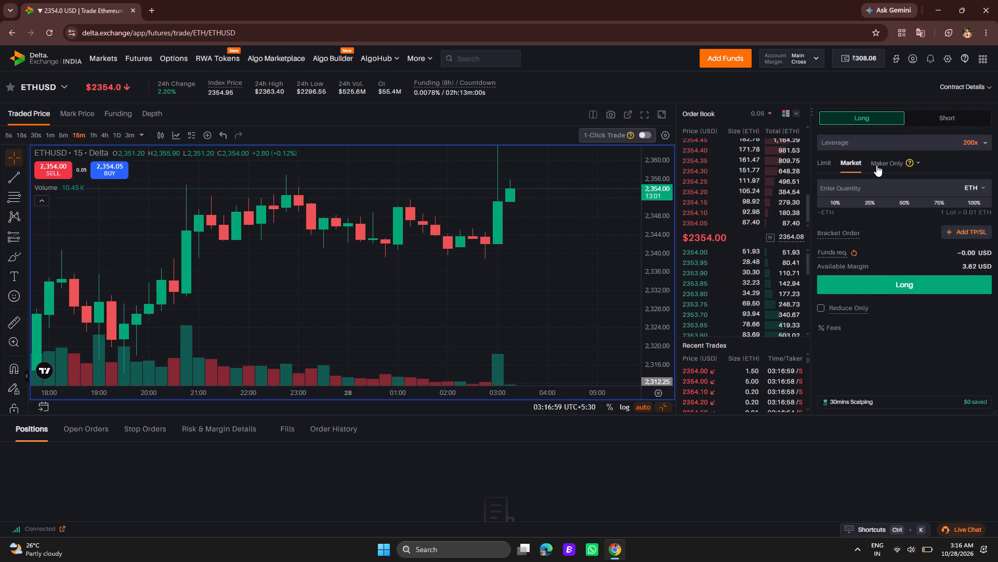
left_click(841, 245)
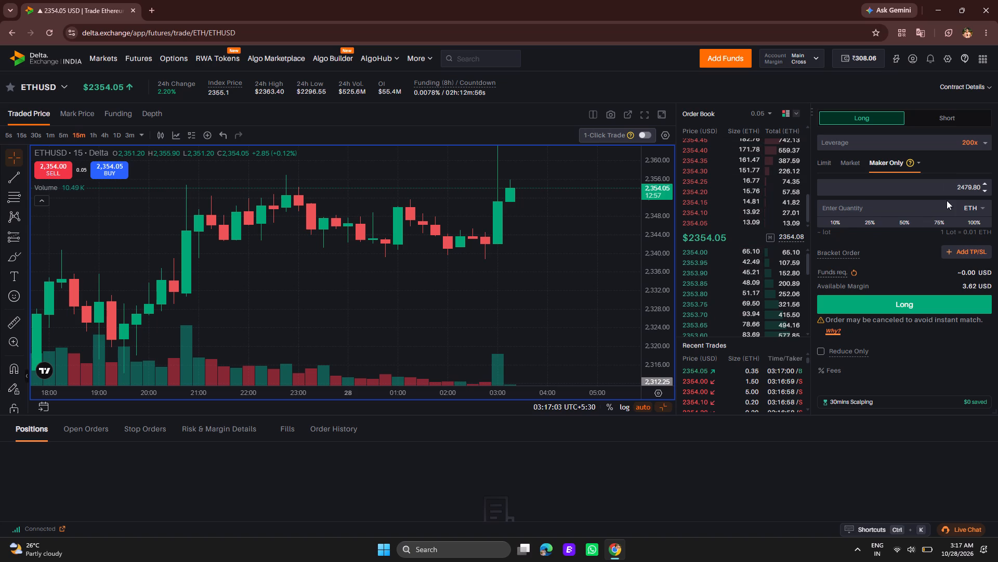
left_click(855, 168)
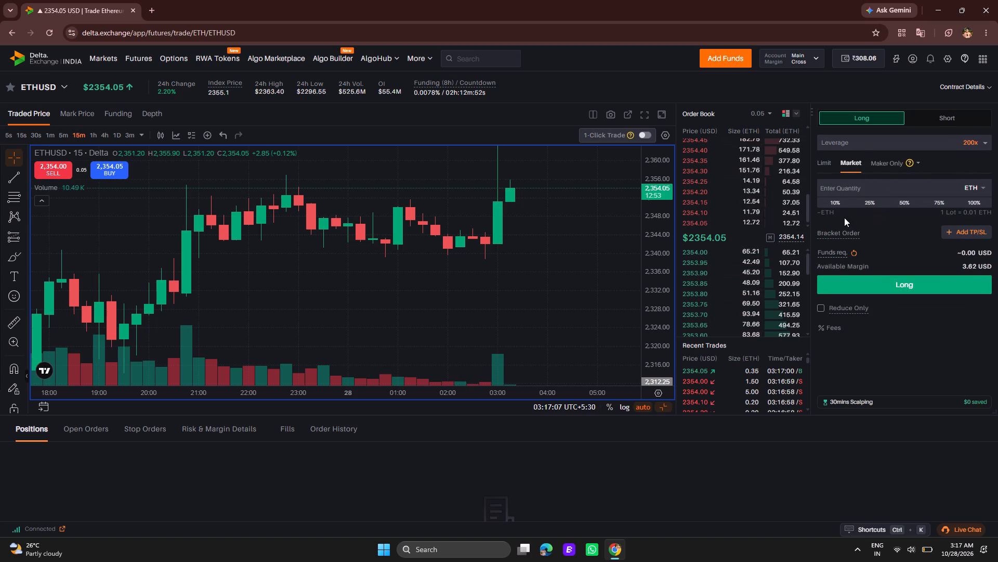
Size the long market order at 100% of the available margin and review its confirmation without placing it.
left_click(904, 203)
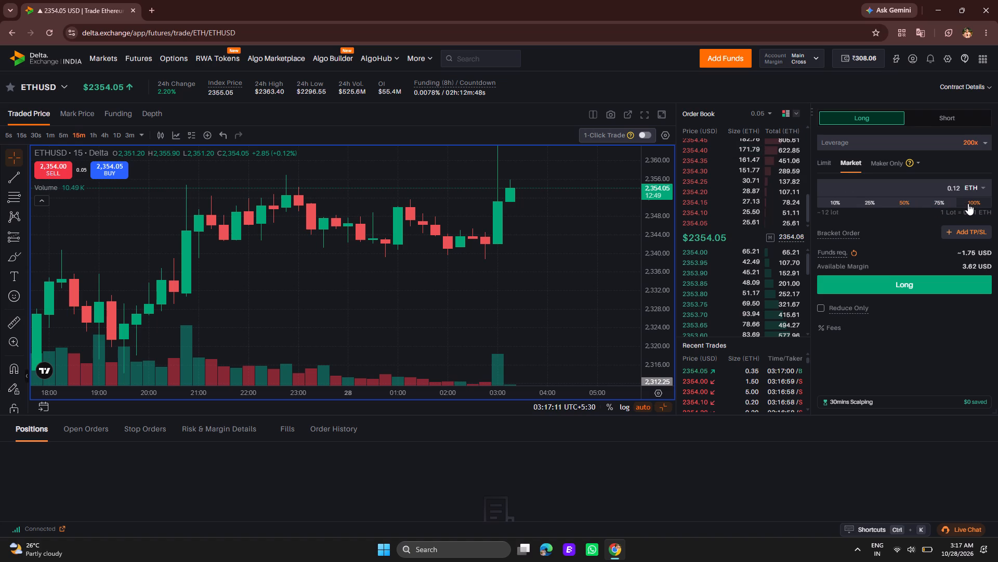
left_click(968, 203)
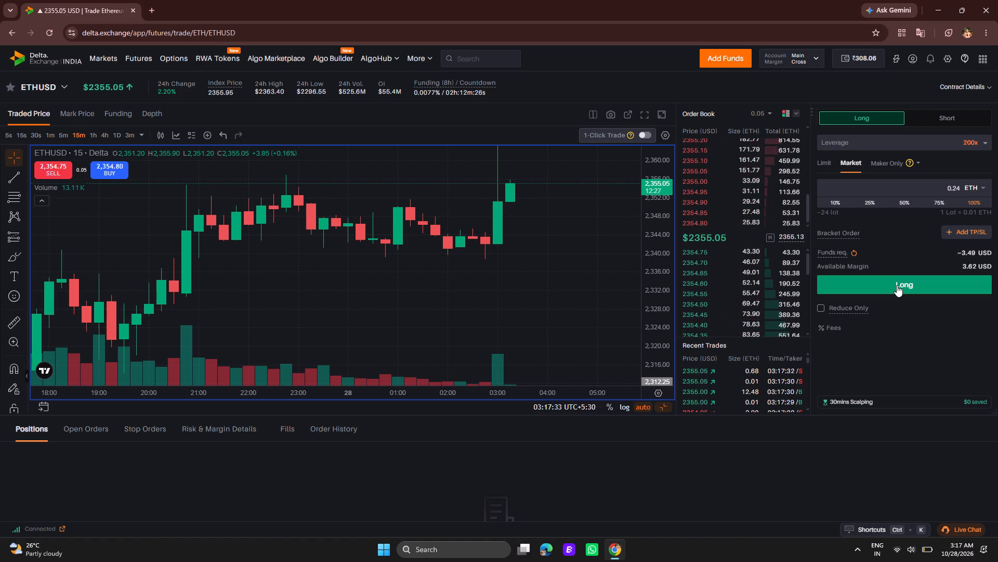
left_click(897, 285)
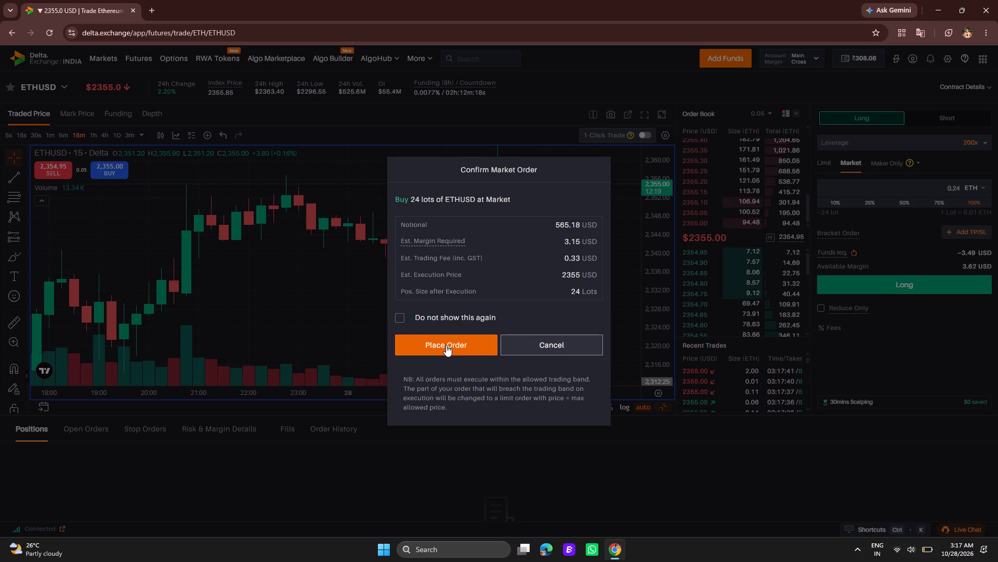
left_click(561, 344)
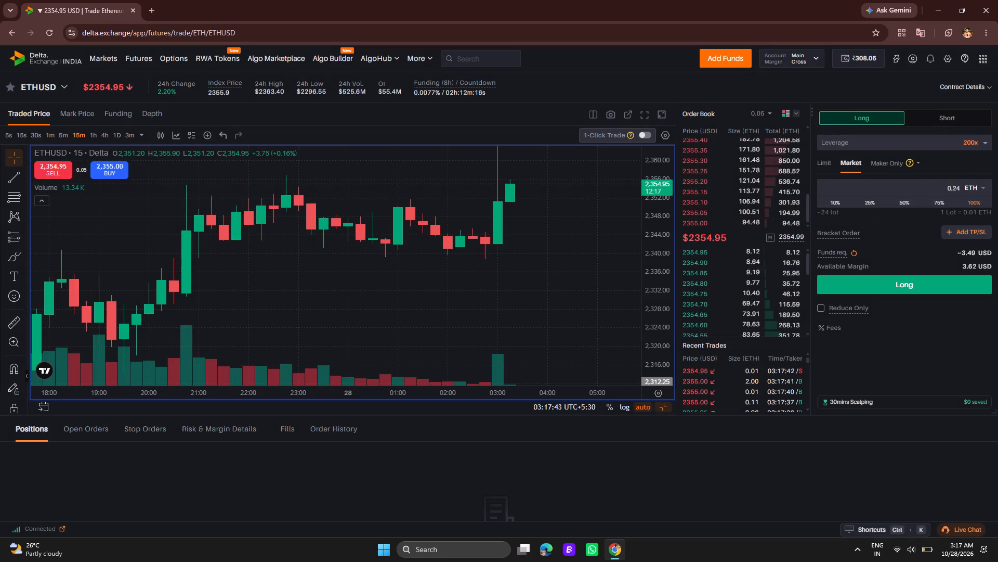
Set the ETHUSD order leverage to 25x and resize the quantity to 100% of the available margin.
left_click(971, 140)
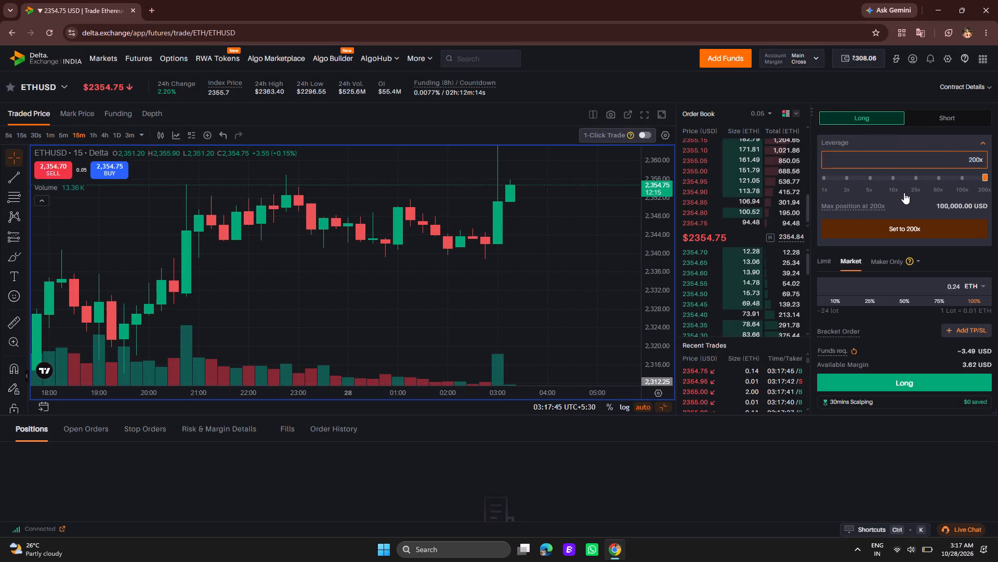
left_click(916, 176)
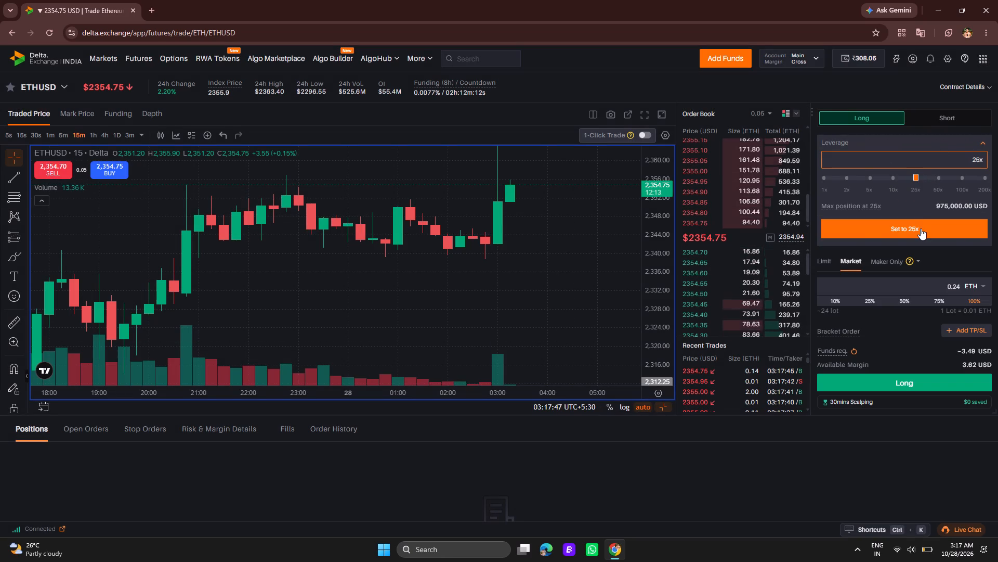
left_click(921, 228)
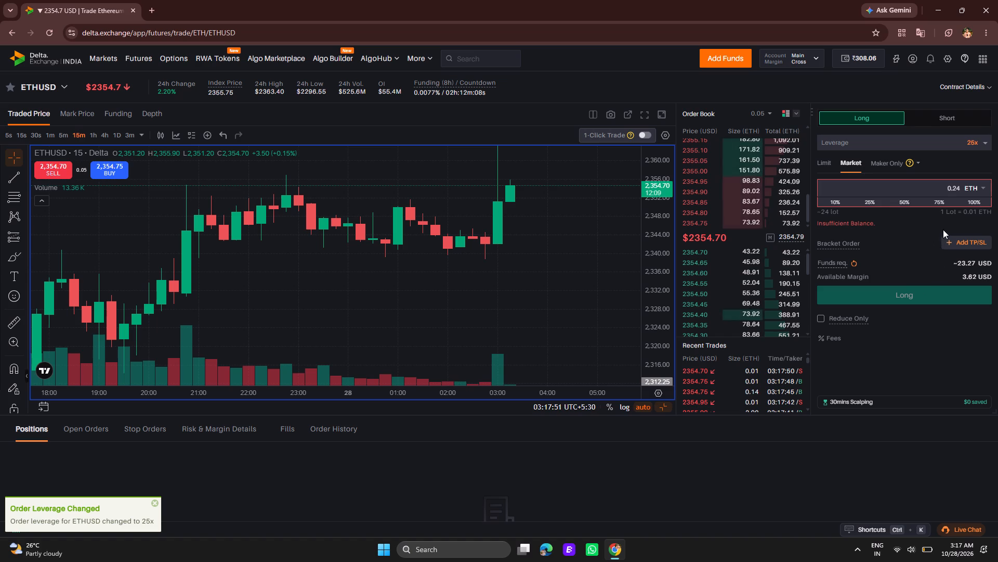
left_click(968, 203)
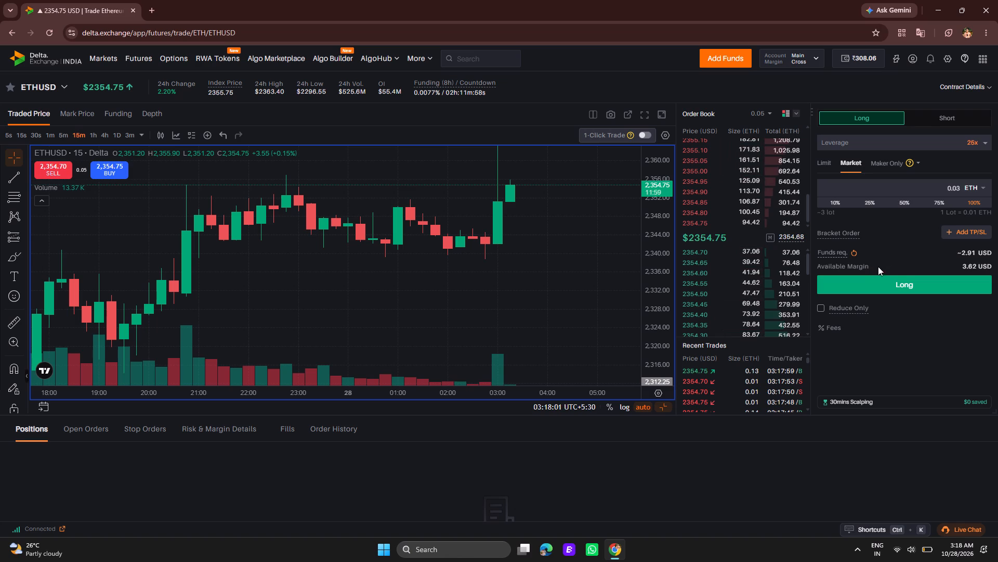
Set the ETHUSD order leverage to 50x and resize the quantity to 100% of the available margin.
left_click(979, 143)
left_click(936, 177)
left_click(935, 229)
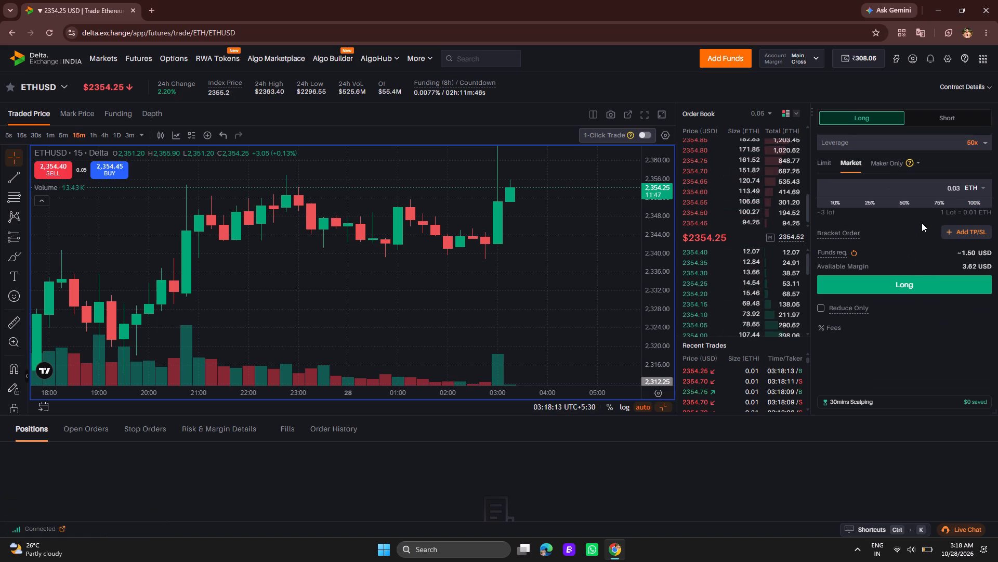
left_click(970, 200)
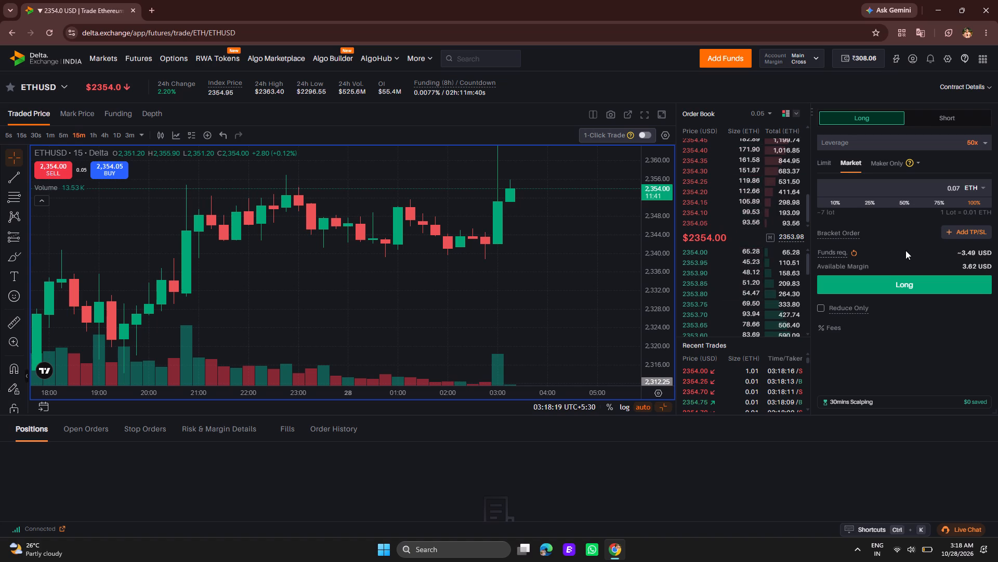
Set the ETHUSD order leverage to 100x and resize the quantity to 100% of the available margin.
left_click(974, 145)
left_click(964, 182)
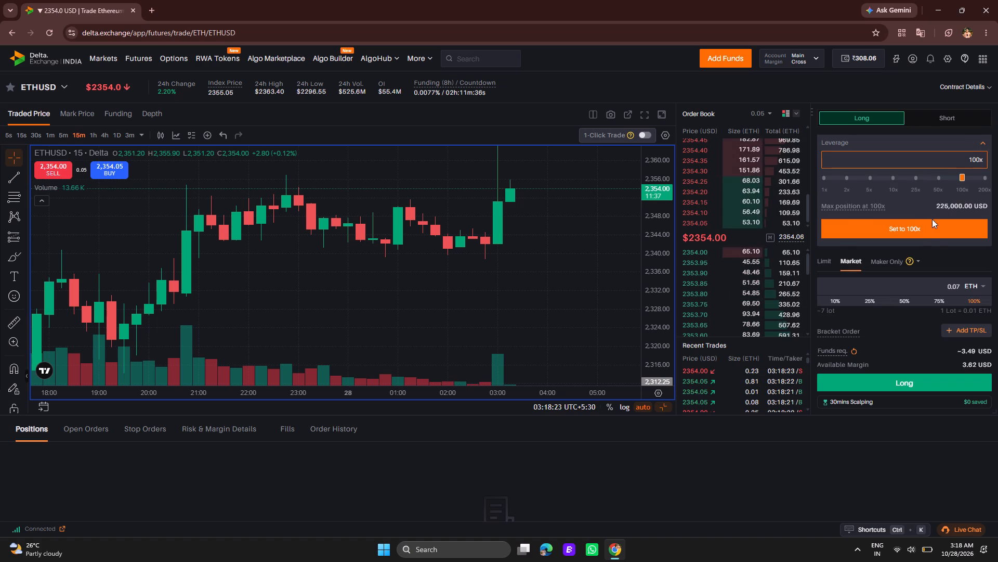
left_click(920, 230)
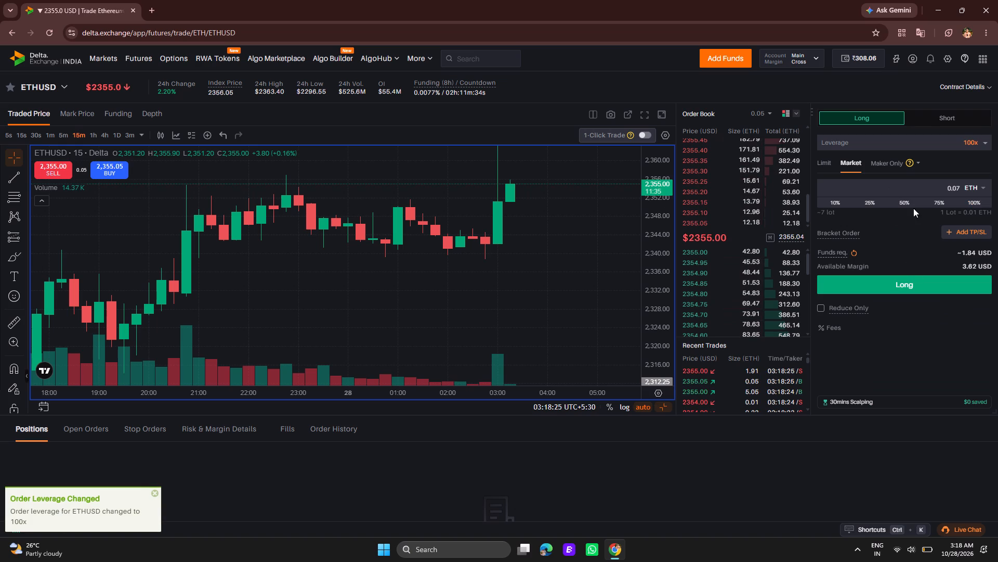
left_click(976, 201)
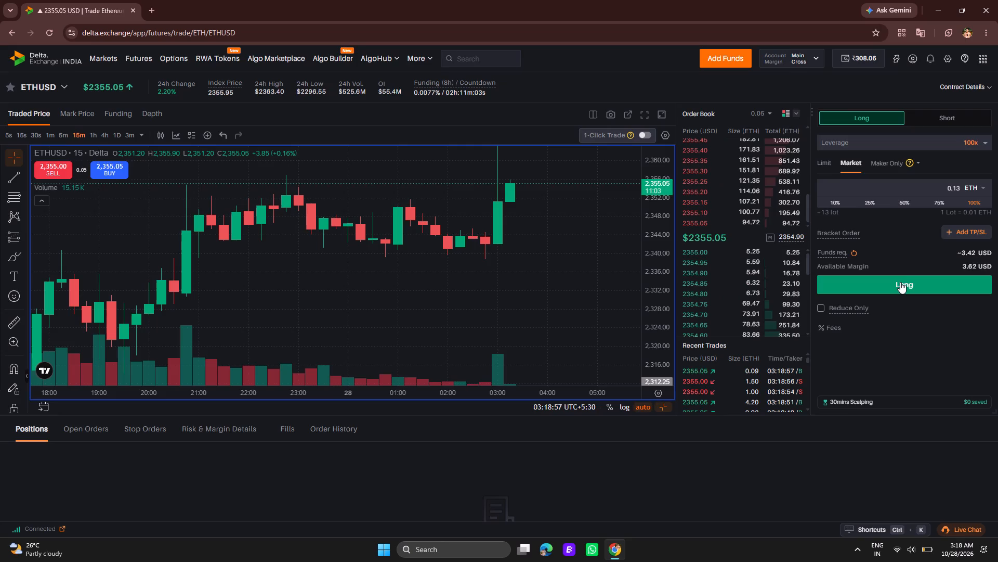
Submit and confirm the 0.13 ETH long market order on ETHUSD at 100x leverage.
left_click(900, 282)
left_click(470, 337)
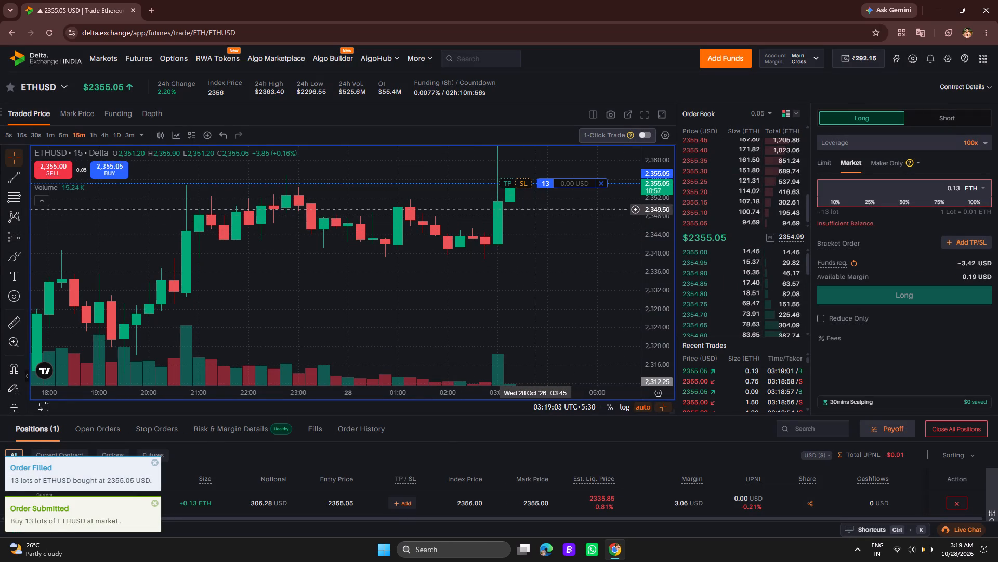
Add a take-profit to the open long position on the chart at 2362.75 USD.
left_click_drag(505, 184, 505, 177)
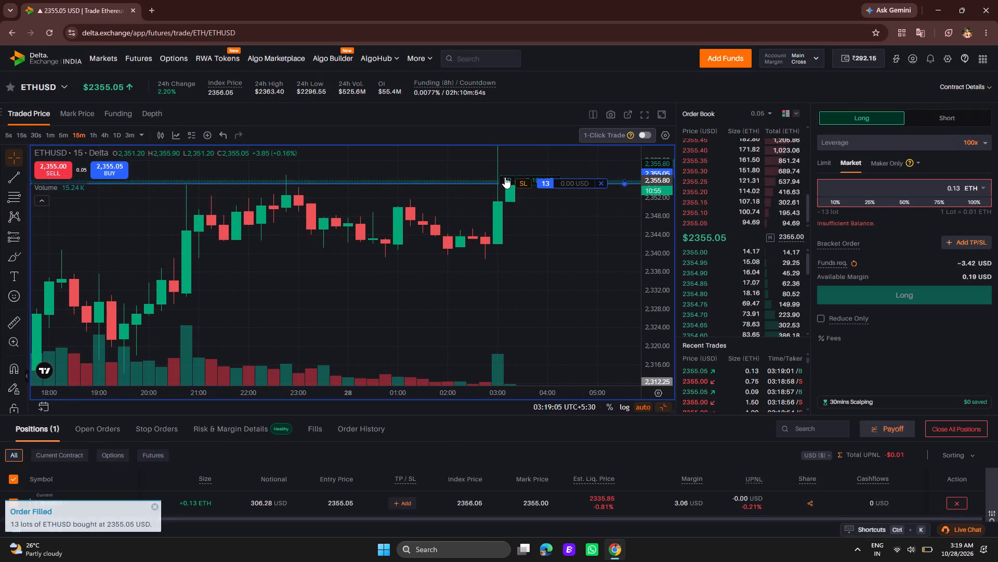
left_click_drag(505, 177, 508, 154)
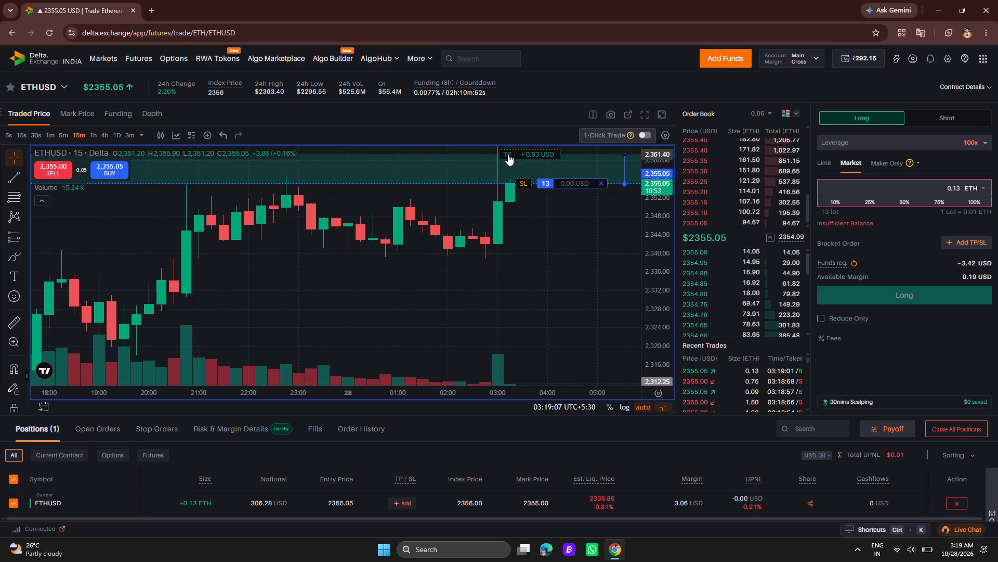
left_click_drag(508, 154, 508, 150)
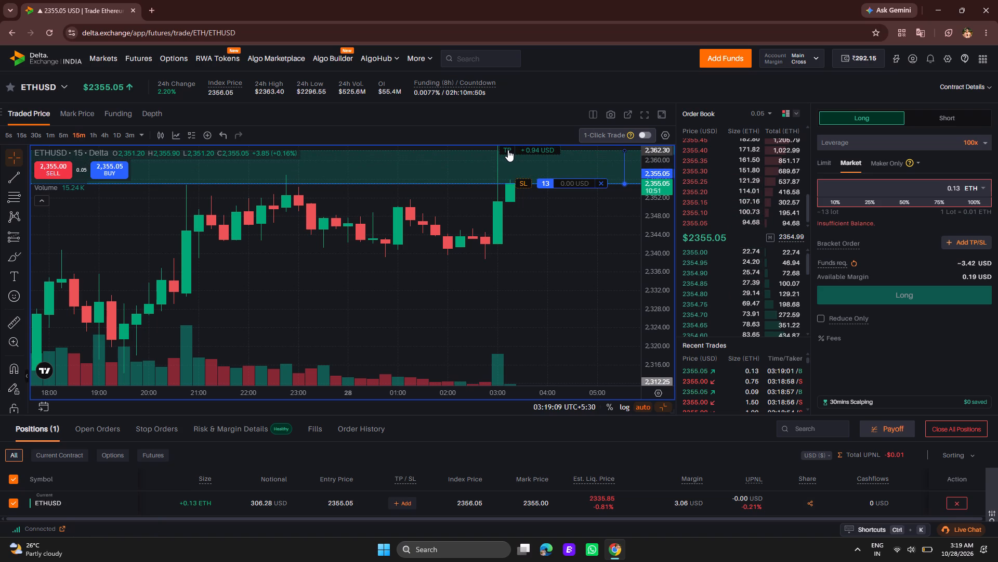
left_click_drag(508, 150, 507, 148)
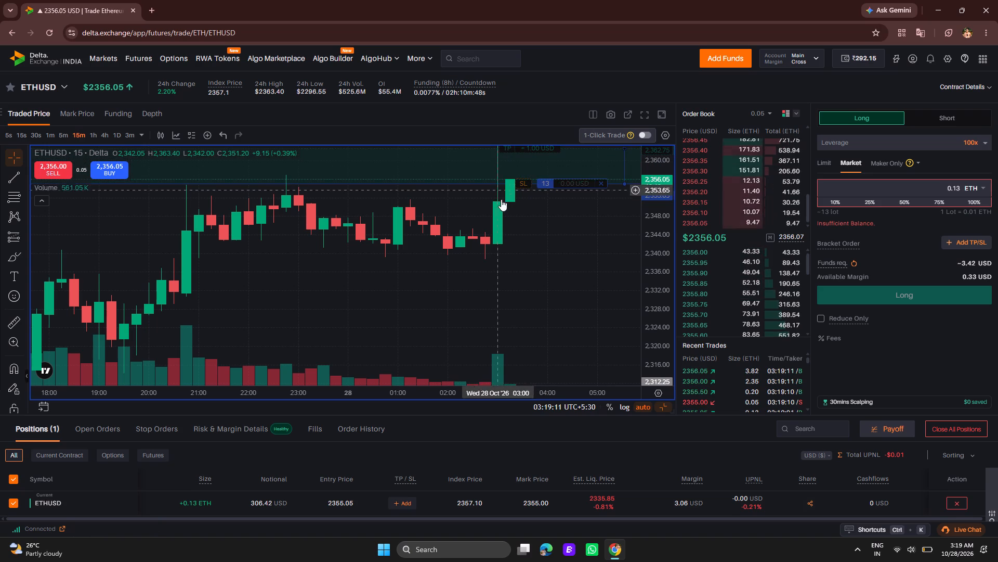
Add a stop-loss to the open long position on the chart at 2351.25 USD.
scroll(528, 229, "up", 3)
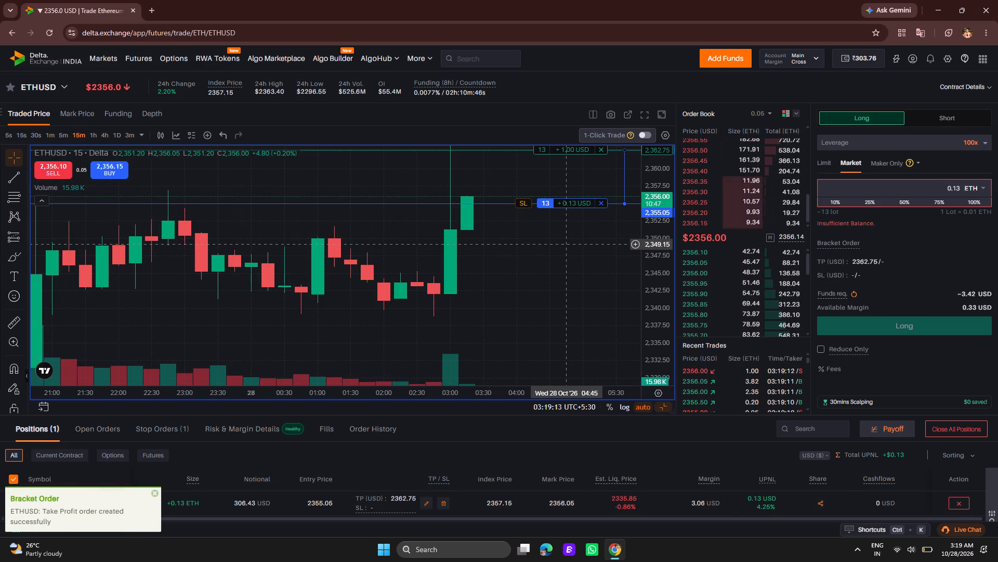
scroll(560, 244, "up", 1)
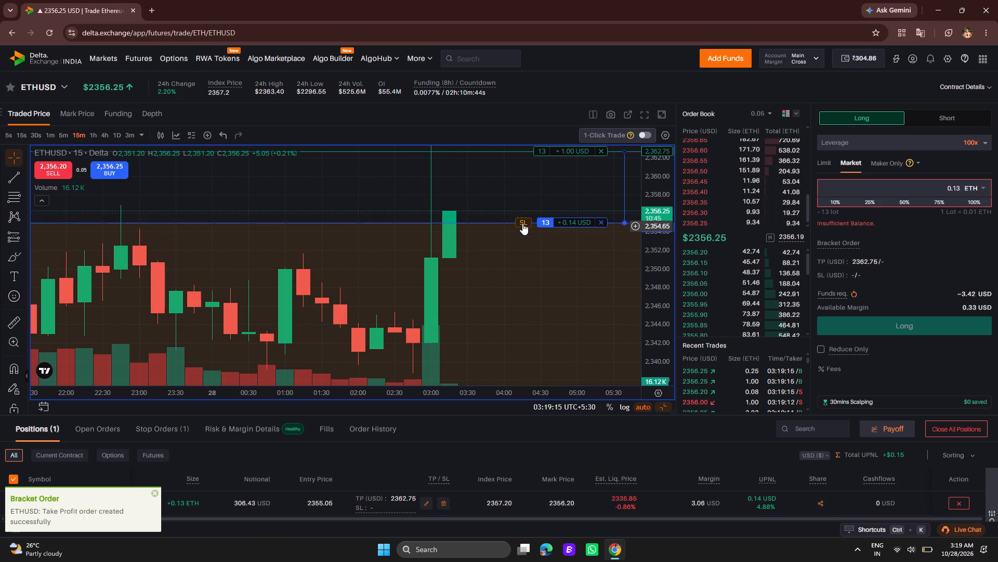
left_click_drag(522, 222, 529, 240)
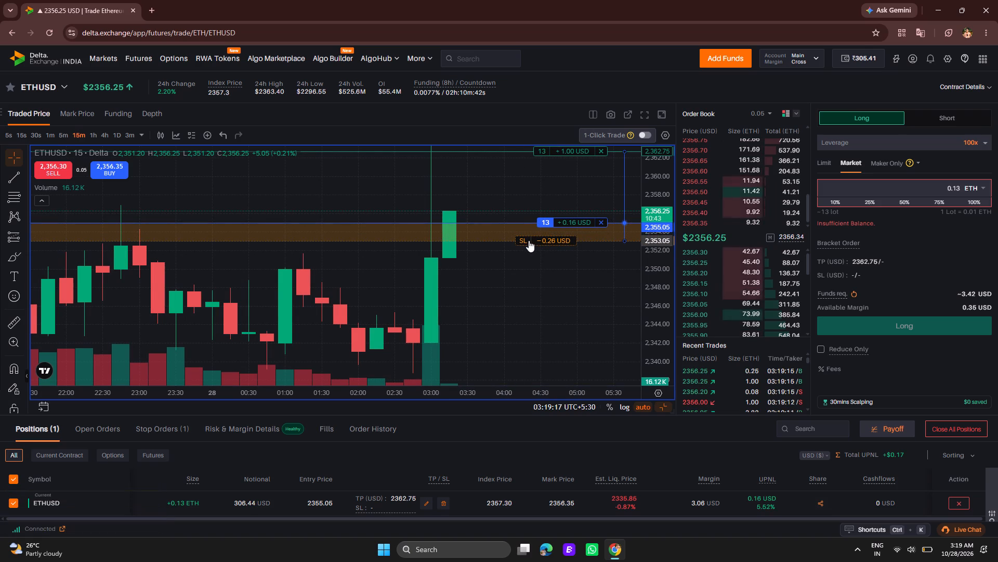
left_click_drag(529, 240, 529, 242)
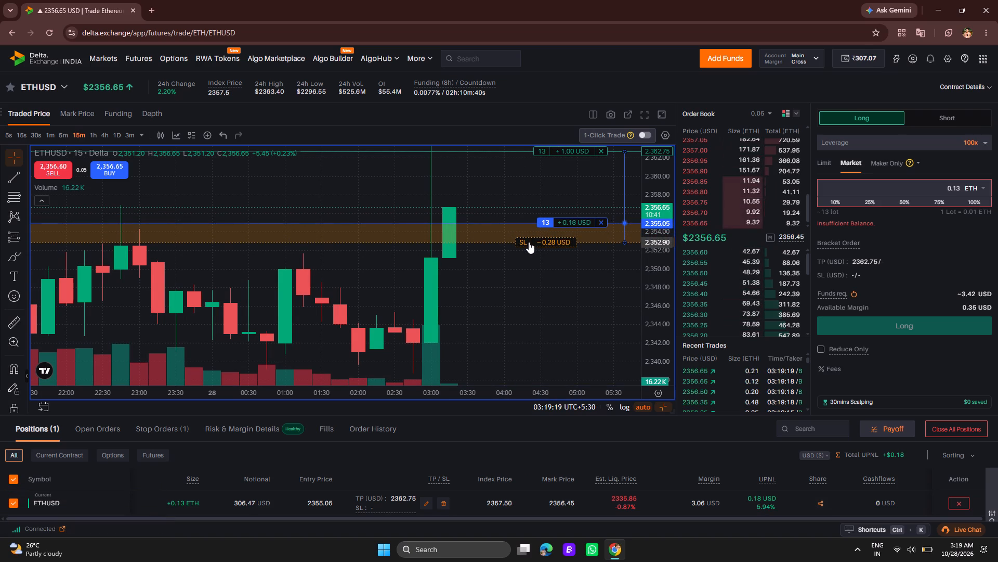
left_click_drag(529, 242, 530, 246)
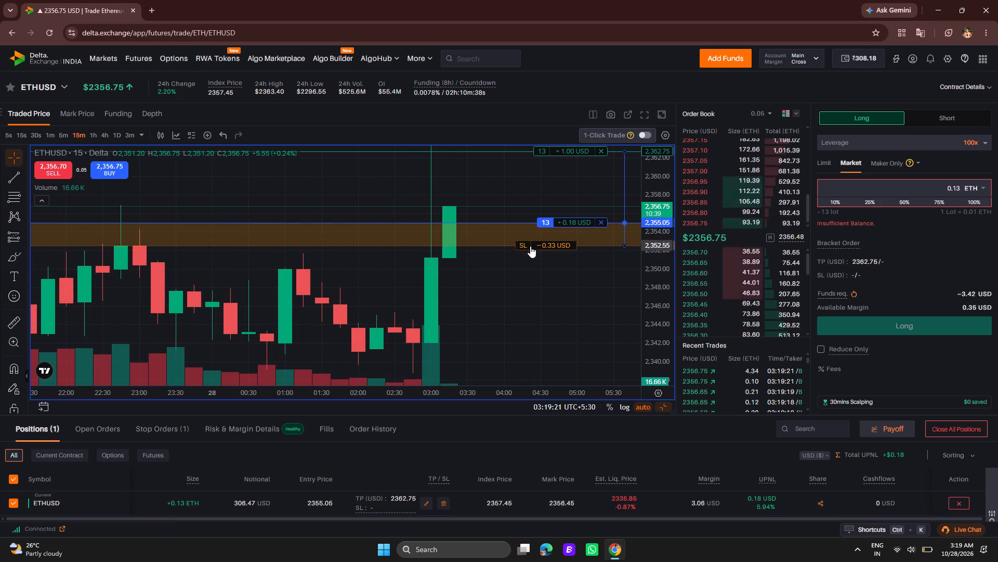
left_click_drag(530, 246, 532, 253)
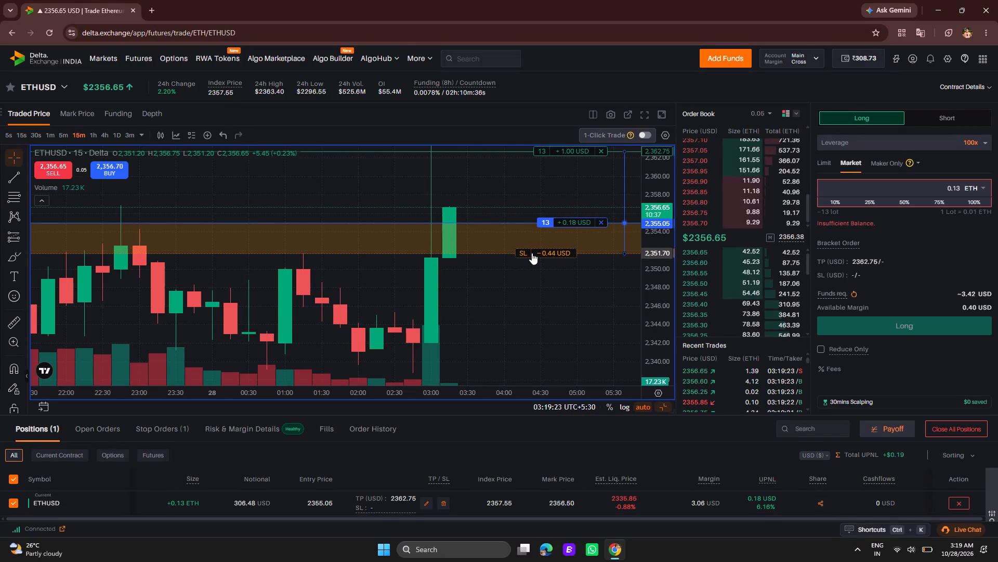
left_click_drag(532, 253, 533, 257)
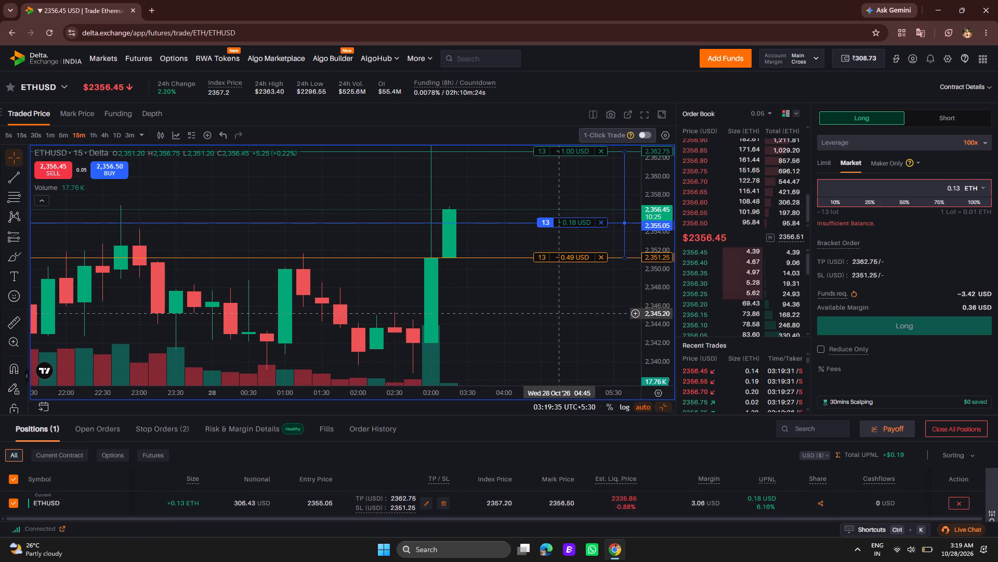
View the PNL analytics page from the position's total UPNL and return to the ETHUSD trading page.
scroll(550, 313, "up", 1)
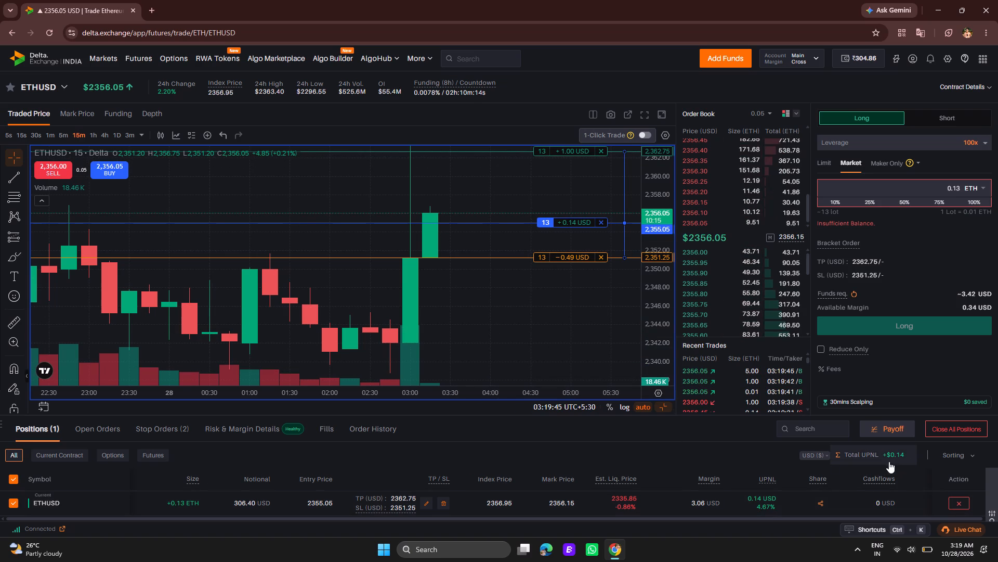
left_click(910, 458)
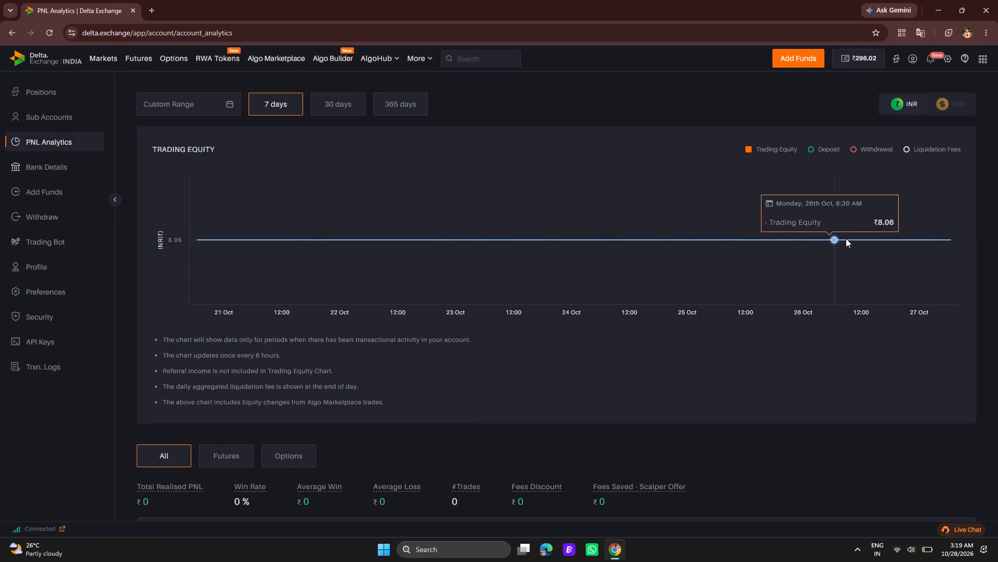
left_click(12, 34)
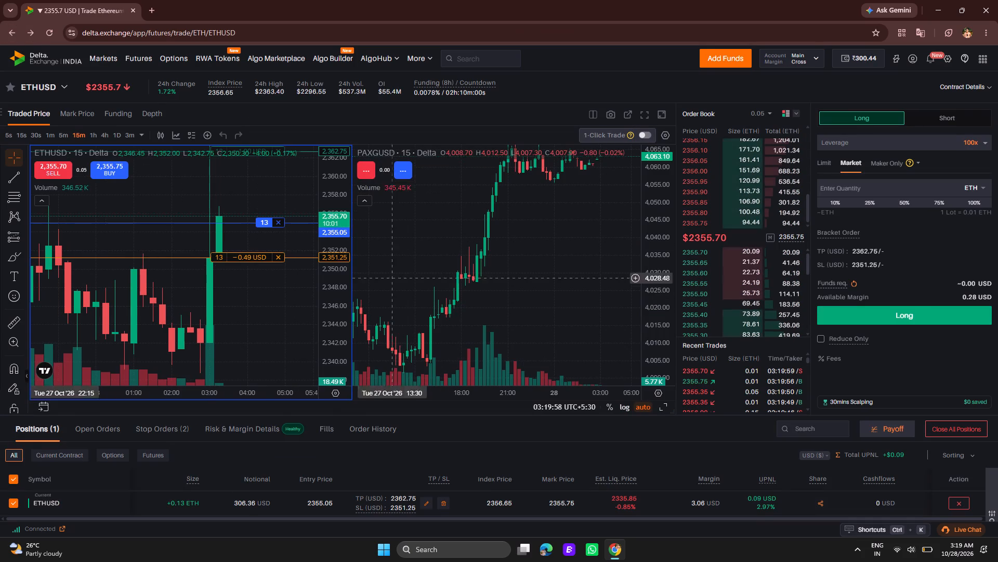
Maximise the ETHUSD chart so it fills the two-chart layout.
left_click(663, 405)
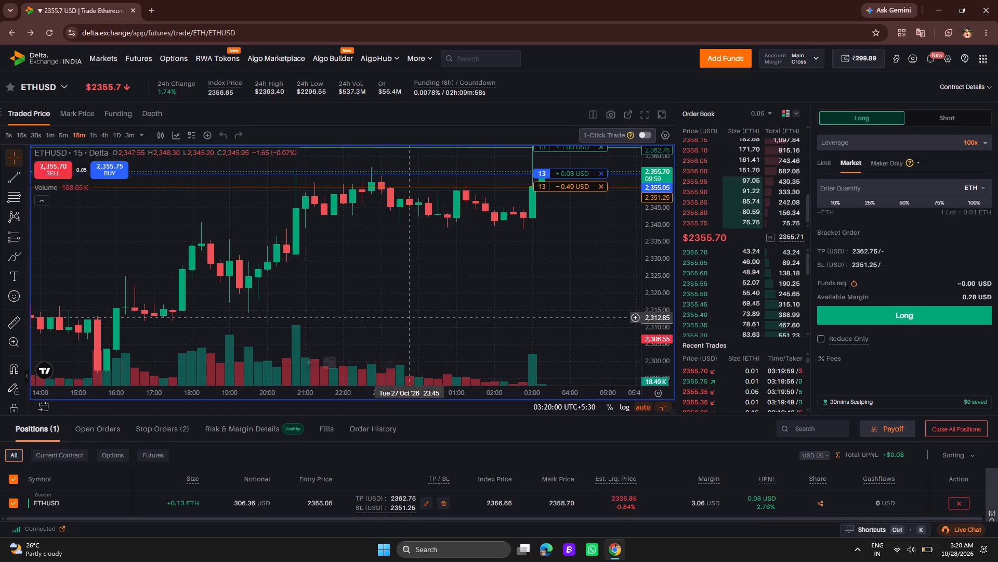
scroll(534, 279, "up", 1)
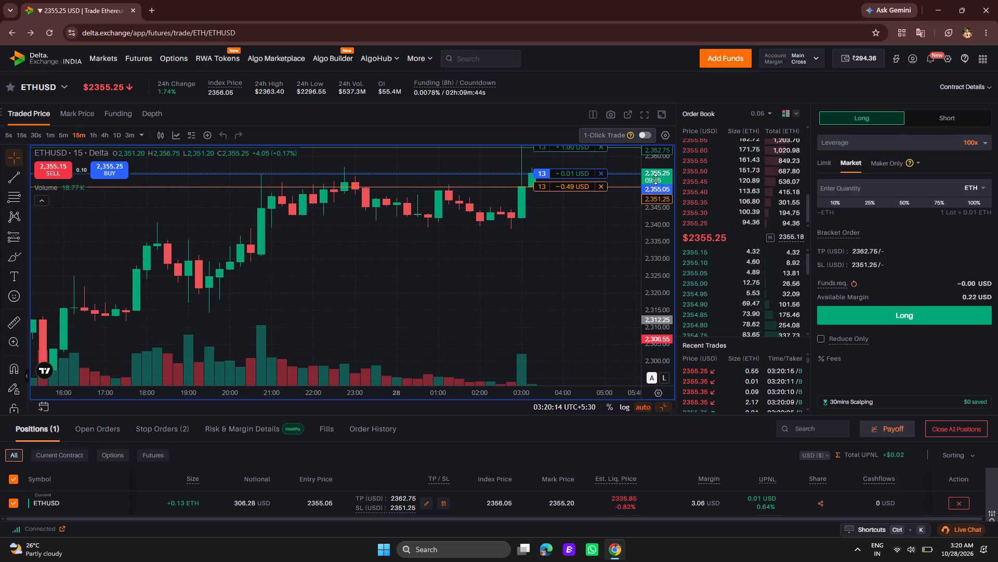
Show the ETHUSD chart in full screen and raise the long position's take-profit to 2364.9 USD.
left_click(649, 115)
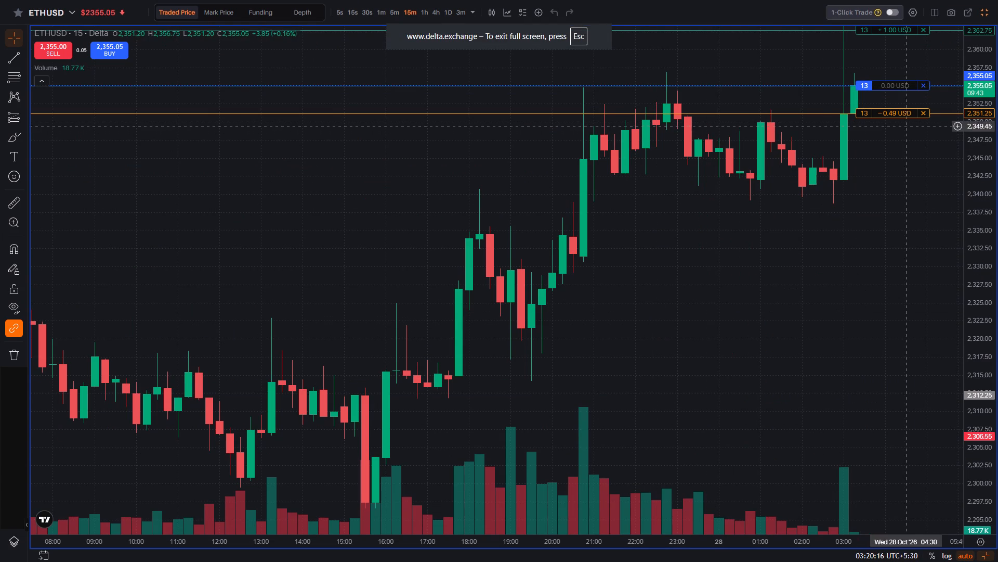
scroll(869, 62, "up", 3)
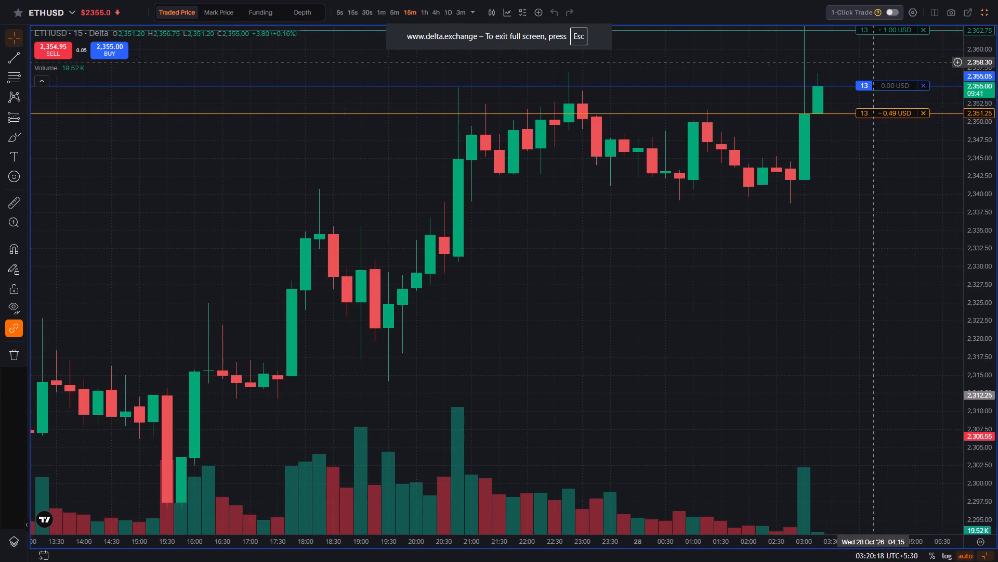
left_click_drag(890, 31, 887, 14)
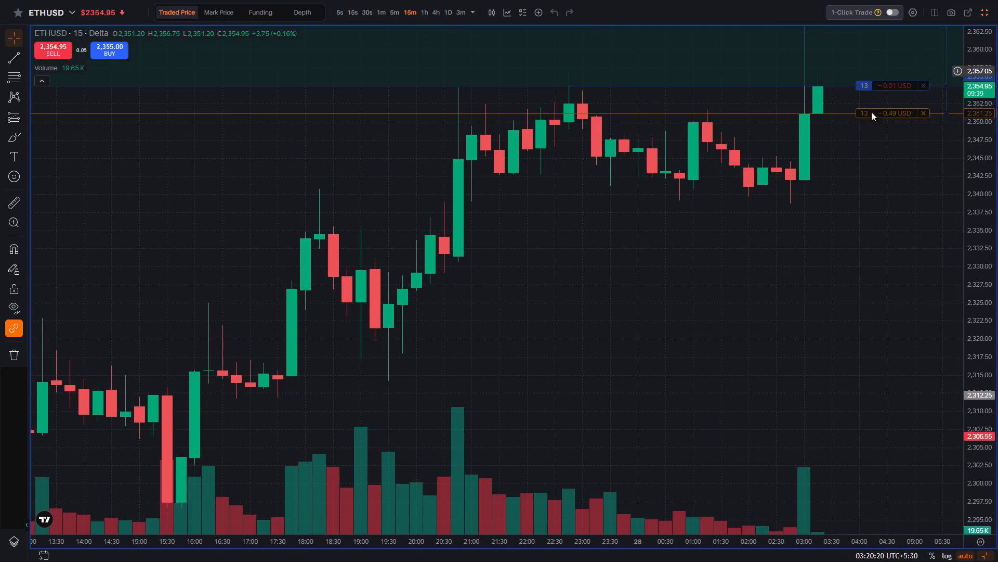
Examine the ETHUSD price action around the entry and stop-loss levels, compare it briefly with the PAXGUSD chart, and leave full screen.
left_click_drag(874, 162, 871, 276)
left_click_drag(756, 66, 760, 171)
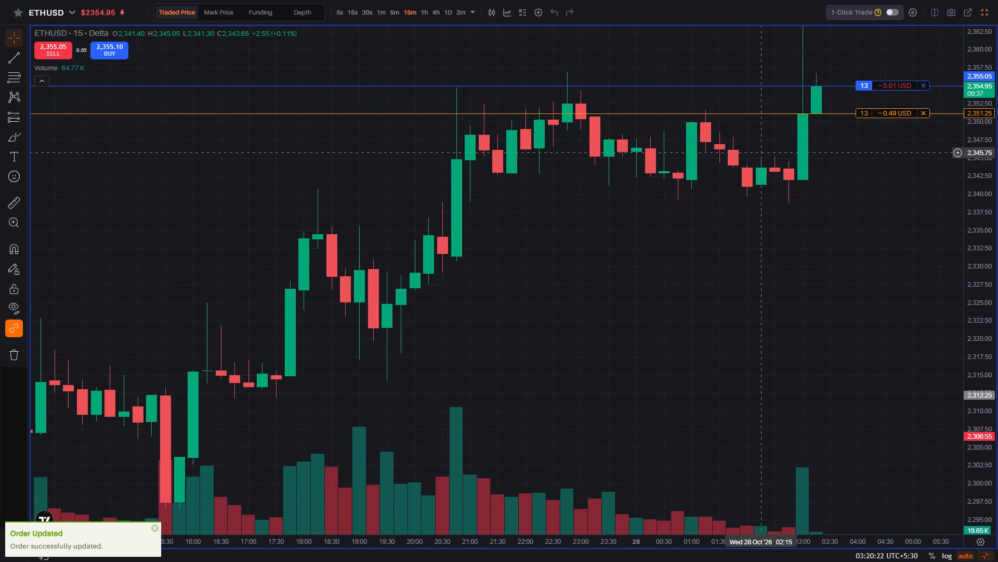
left_click_drag(760, 171, 349, 254)
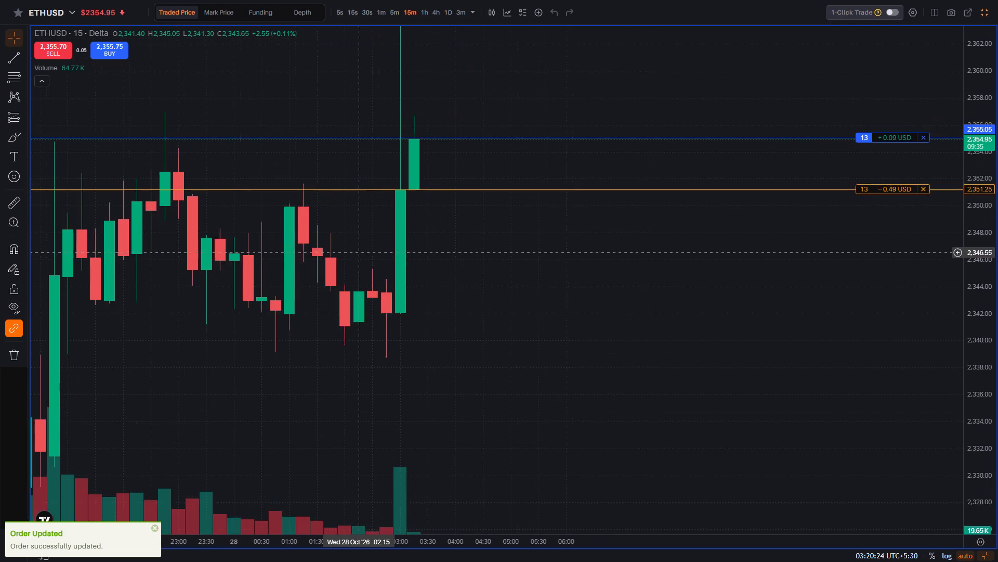
left_click_drag(349, 254, 253, 279)
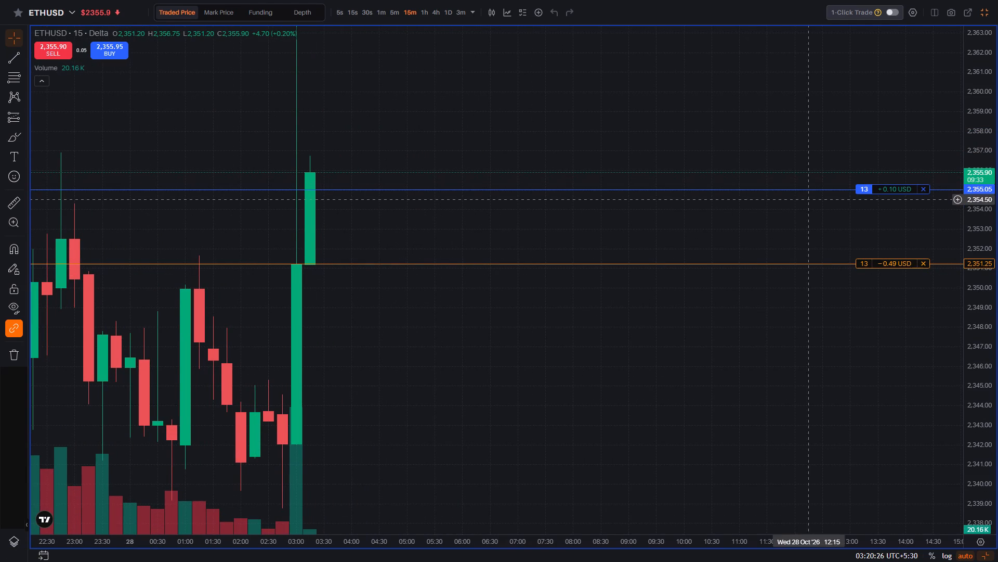
scroll(687, 210, "down", 7)
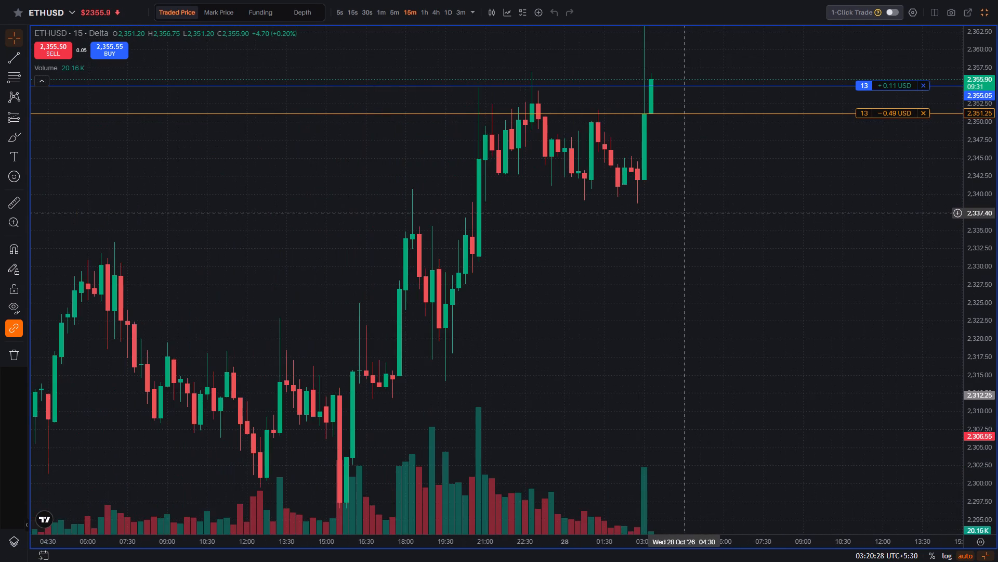
scroll(685, 209, "down", 6)
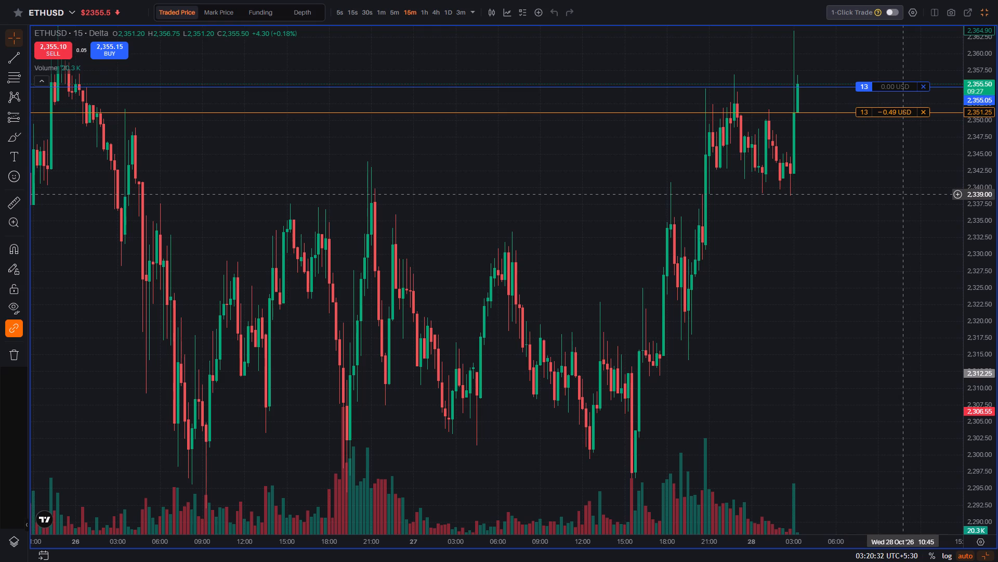
left_click(983, 554)
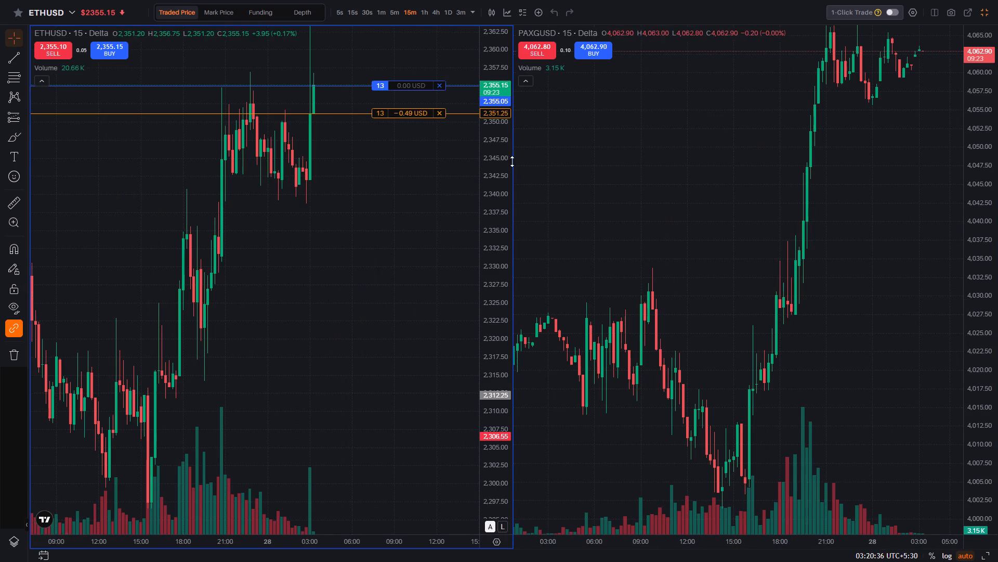
left_click(981, 554)
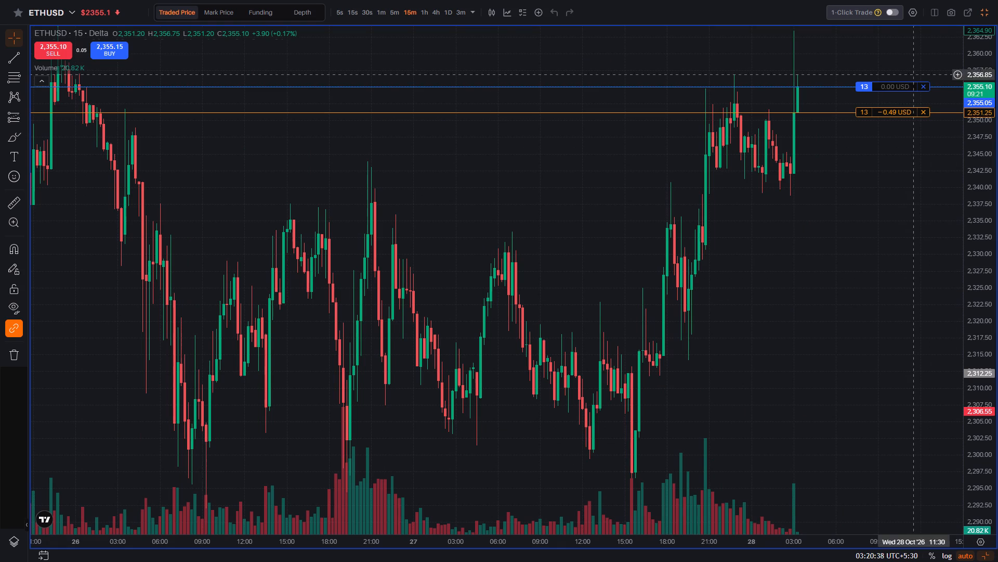
left_click(986, 10)
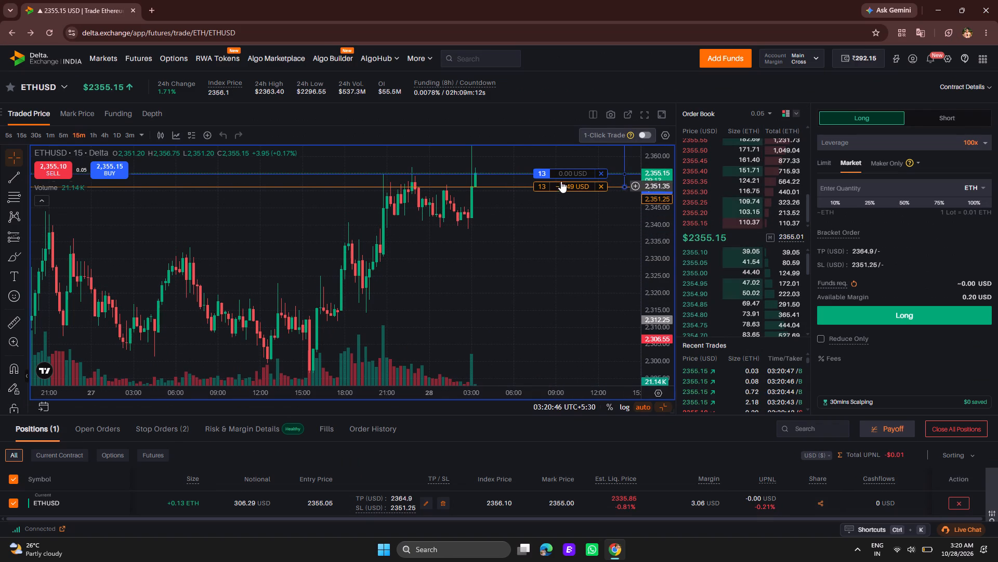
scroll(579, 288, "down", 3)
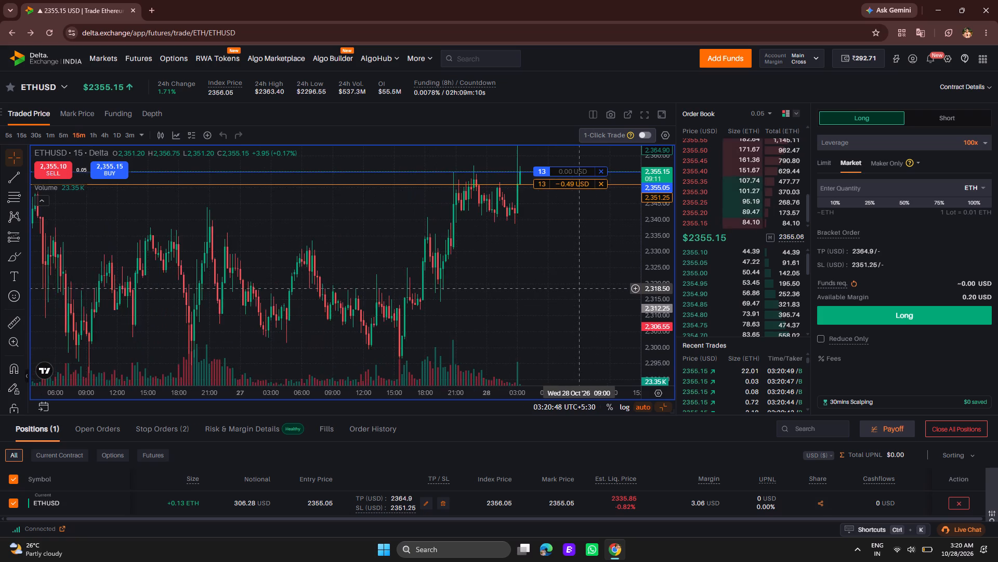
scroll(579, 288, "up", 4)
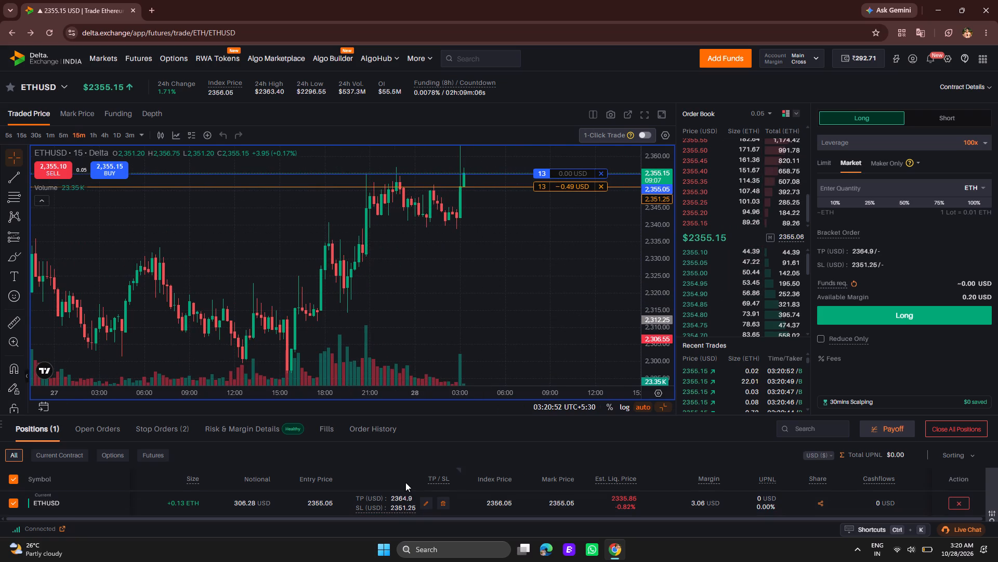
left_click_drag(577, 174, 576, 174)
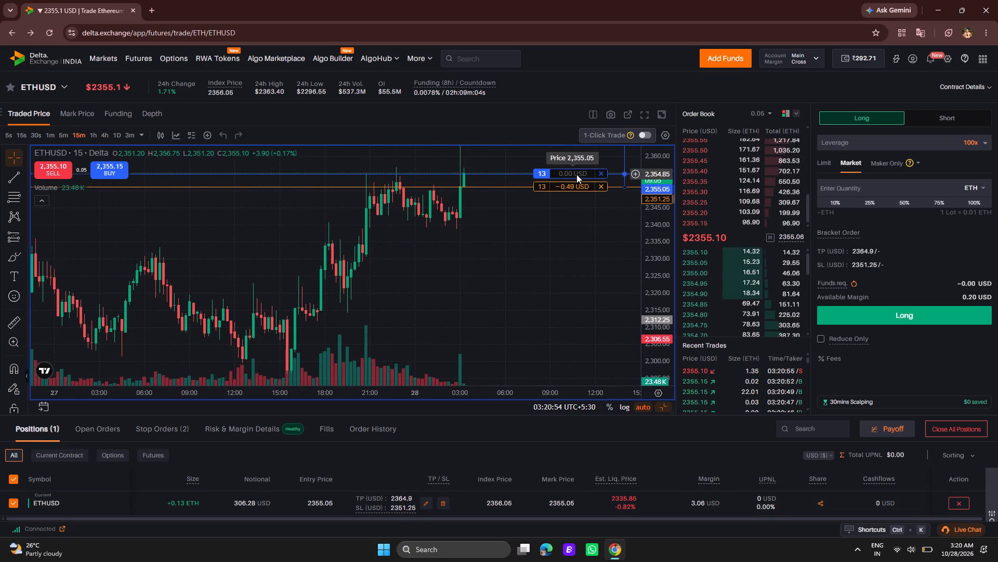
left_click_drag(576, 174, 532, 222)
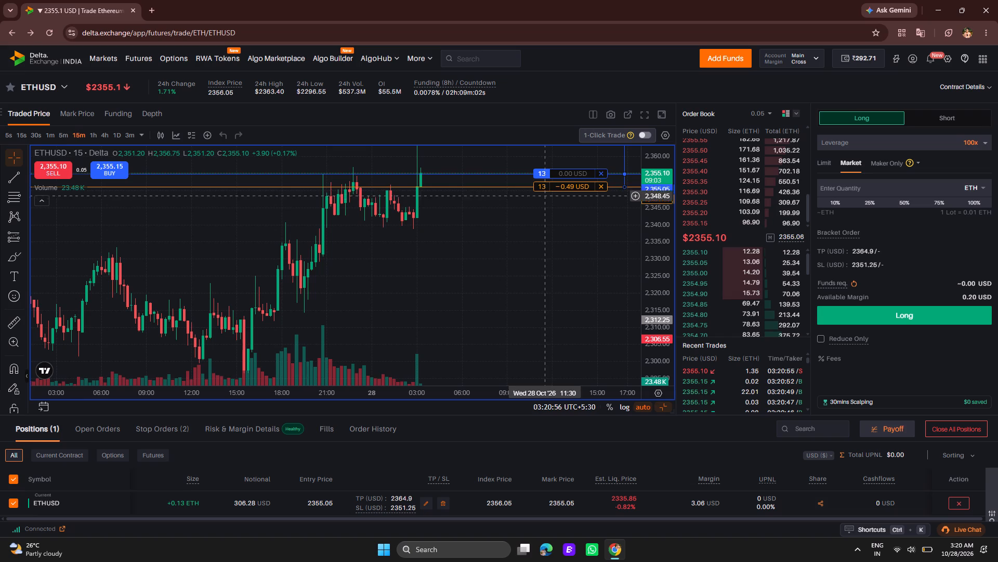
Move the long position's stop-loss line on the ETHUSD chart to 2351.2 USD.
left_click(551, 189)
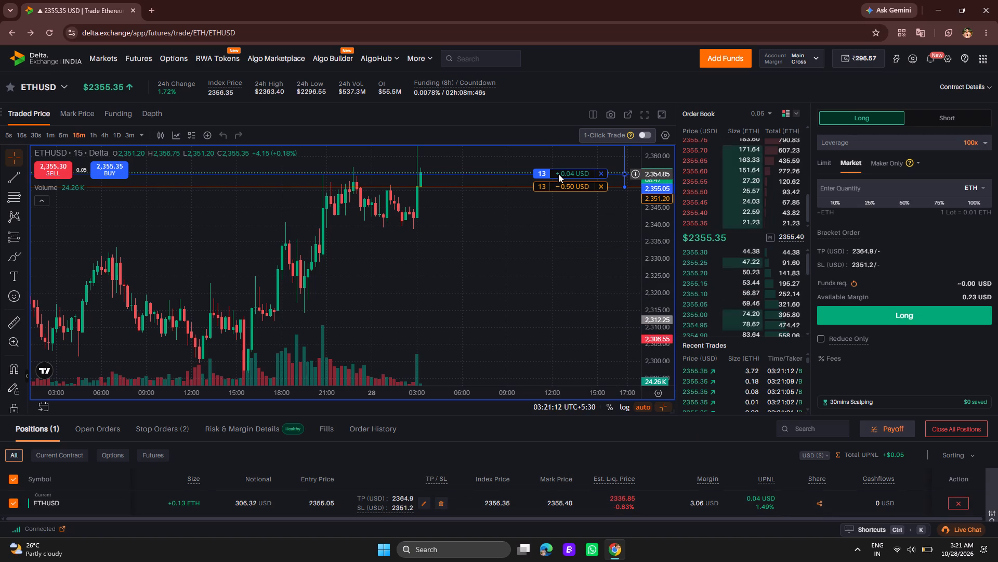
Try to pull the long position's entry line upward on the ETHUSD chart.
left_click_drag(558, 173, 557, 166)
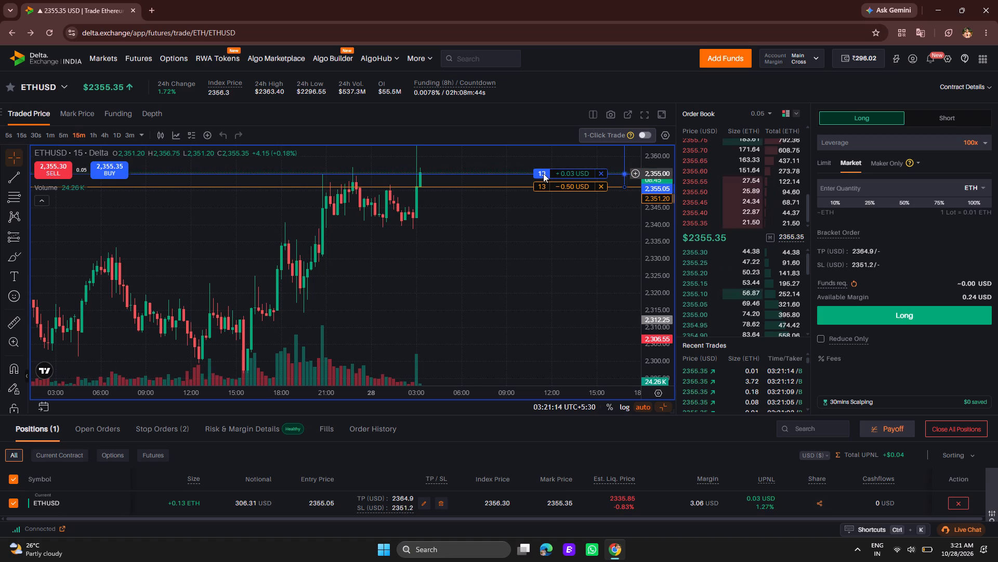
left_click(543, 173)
Examine the take-profit and stop-loss trigger details of the open ETHUSD position.
left_click(401, 501)
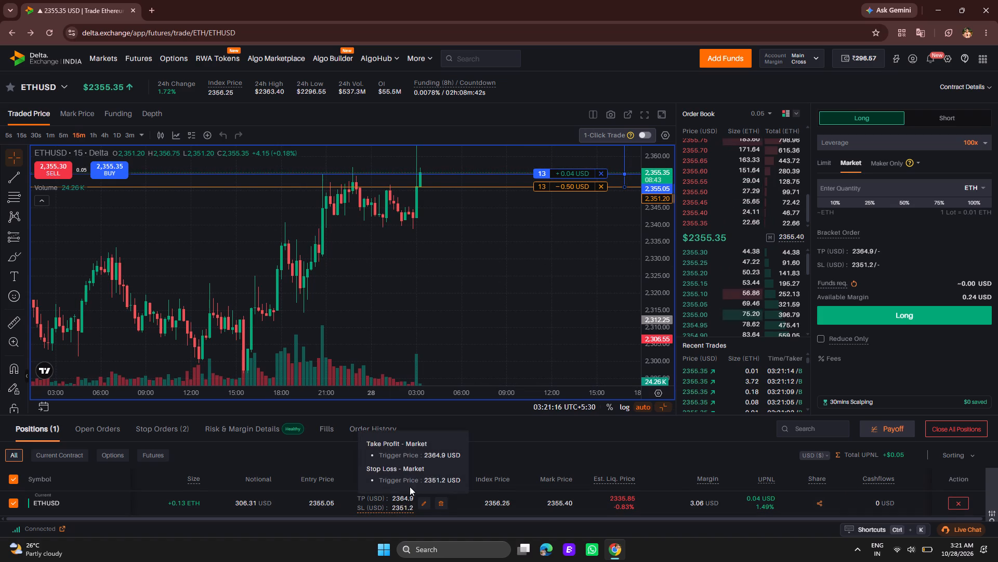
left_click(415, 454)
left_click(405, 474)
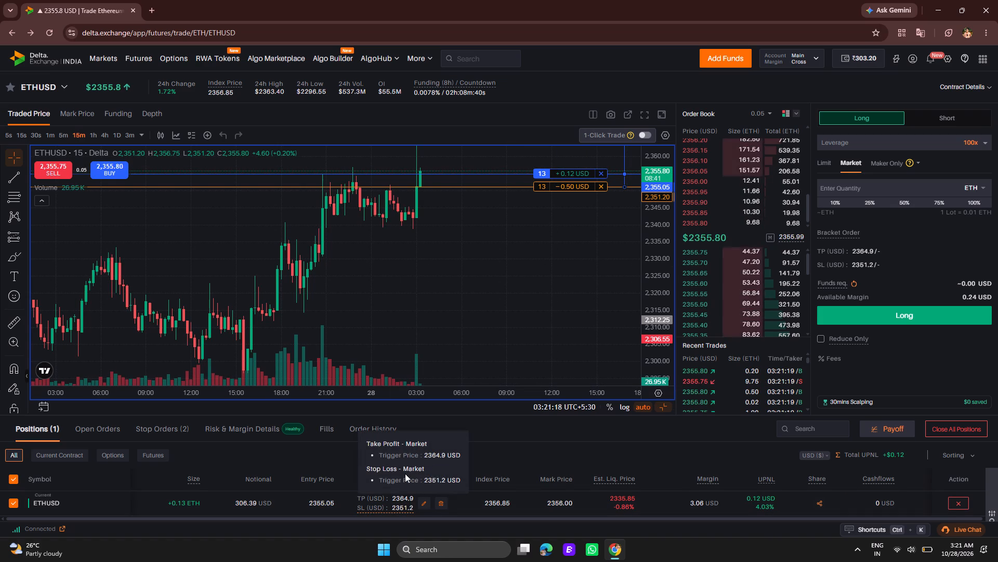
left_click(436, 476)
scroll(556, 324, "down", 1)
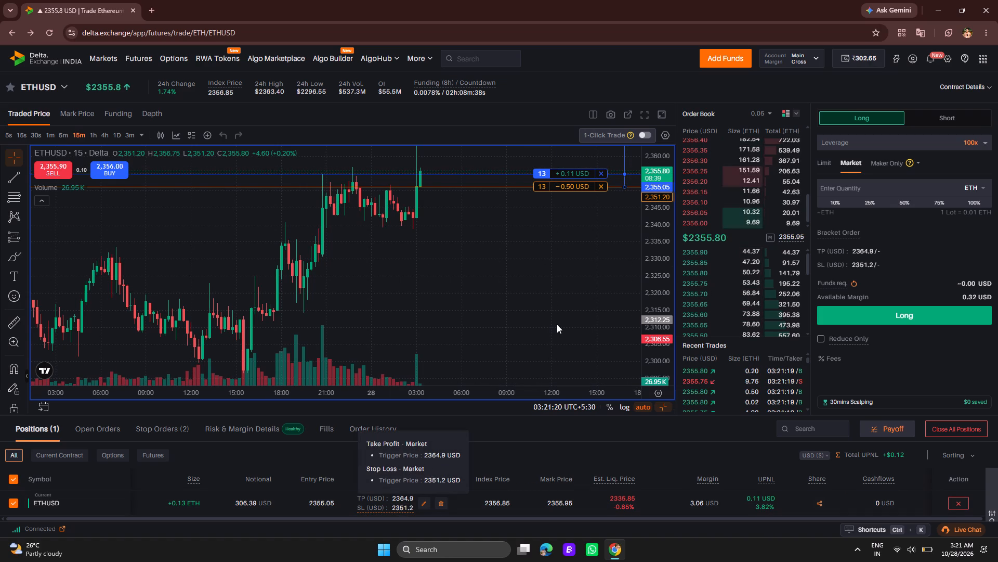
scroll(557, 324, "down", 2)
left_click(534, 303)
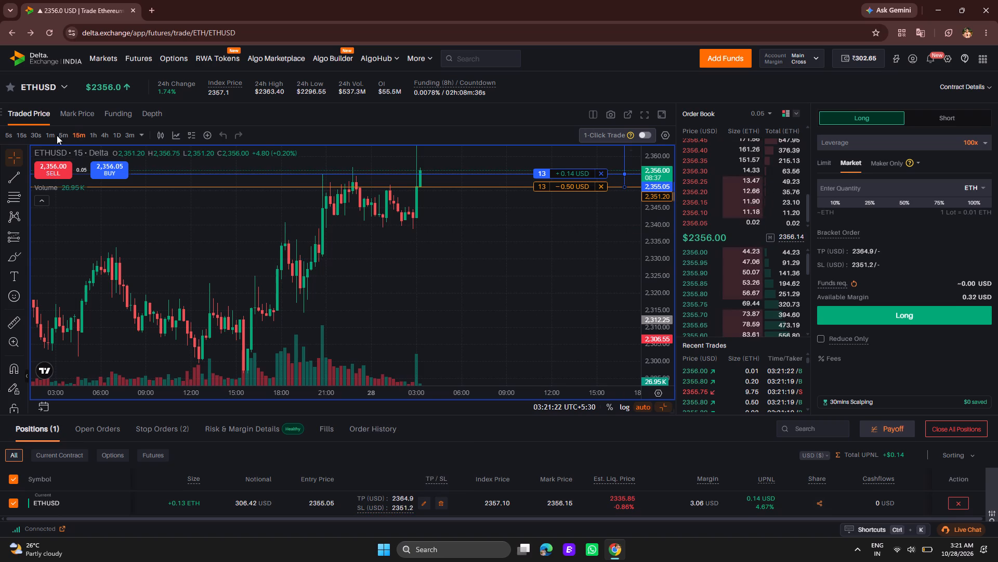
View the ETHUSD chart at the 5-second interval, then return it to 15 minutes.
left_click(12, 134)
left_click(7, 137)
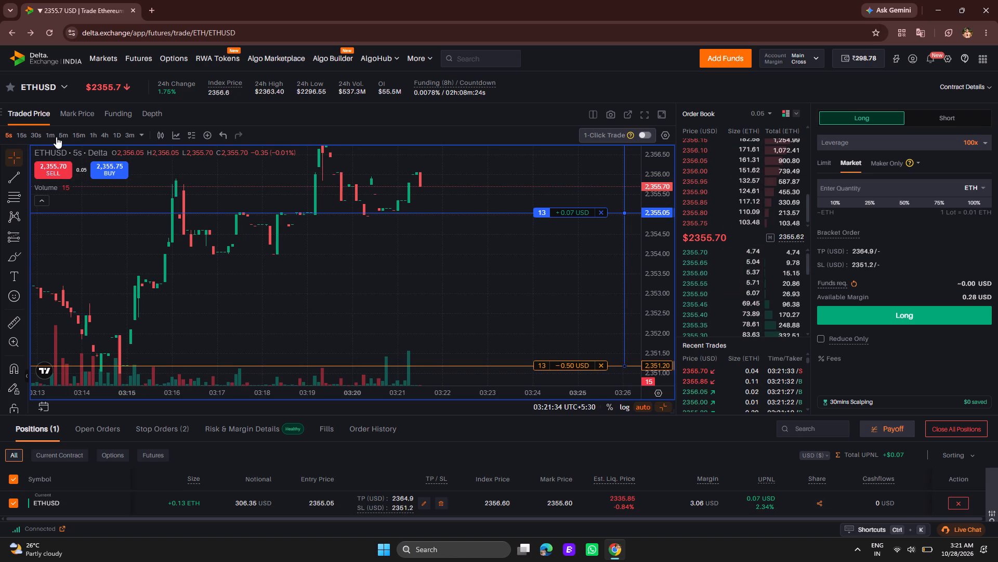
left_click(80, 137)
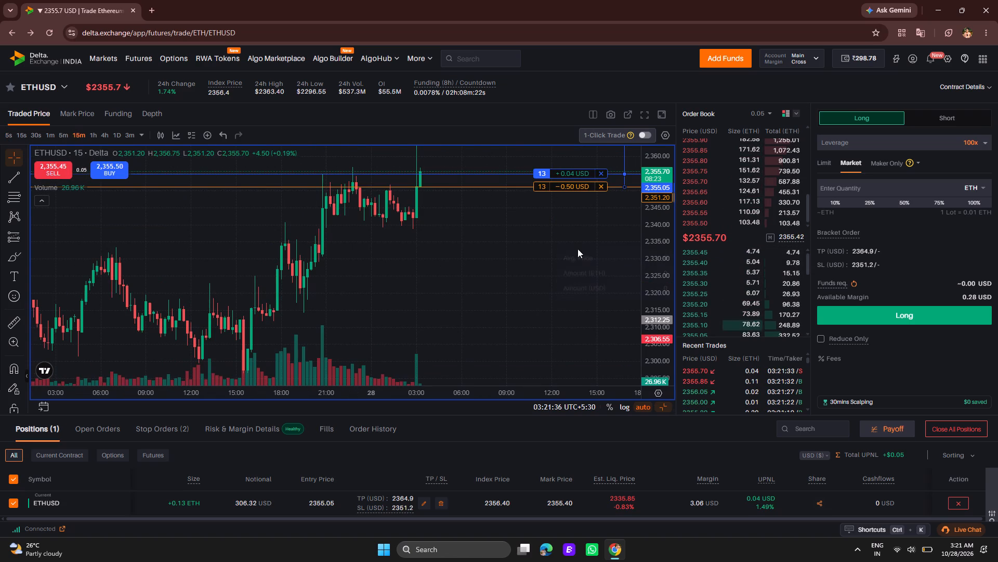
Move the long position's stop-loss line on the ETHUSD chart to 2351.35 USD.
left_click(565, 188)
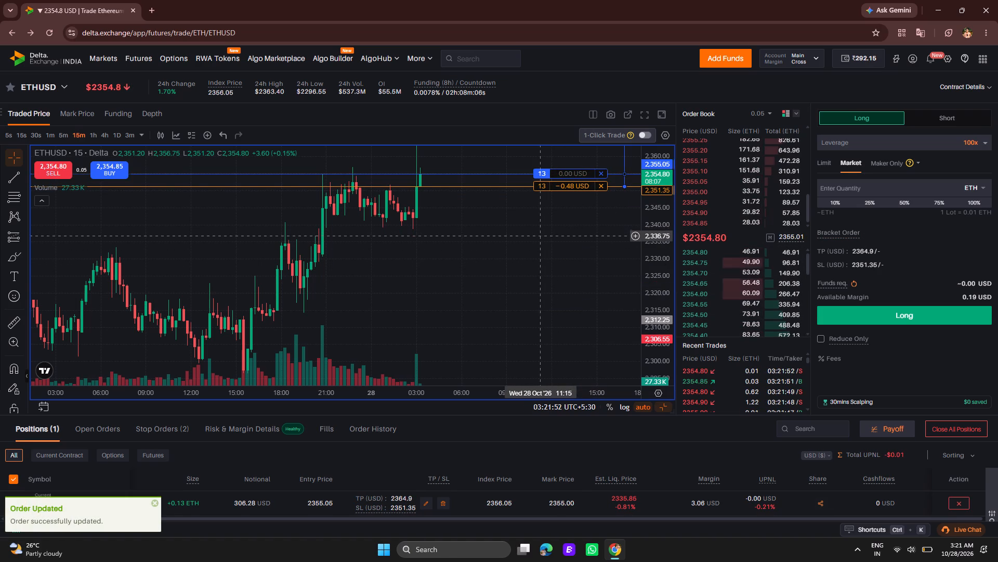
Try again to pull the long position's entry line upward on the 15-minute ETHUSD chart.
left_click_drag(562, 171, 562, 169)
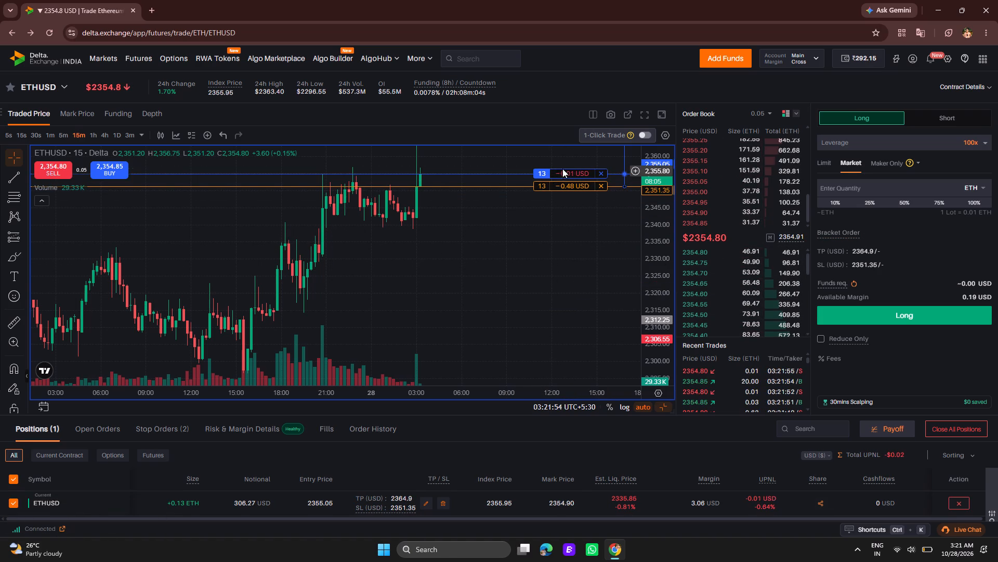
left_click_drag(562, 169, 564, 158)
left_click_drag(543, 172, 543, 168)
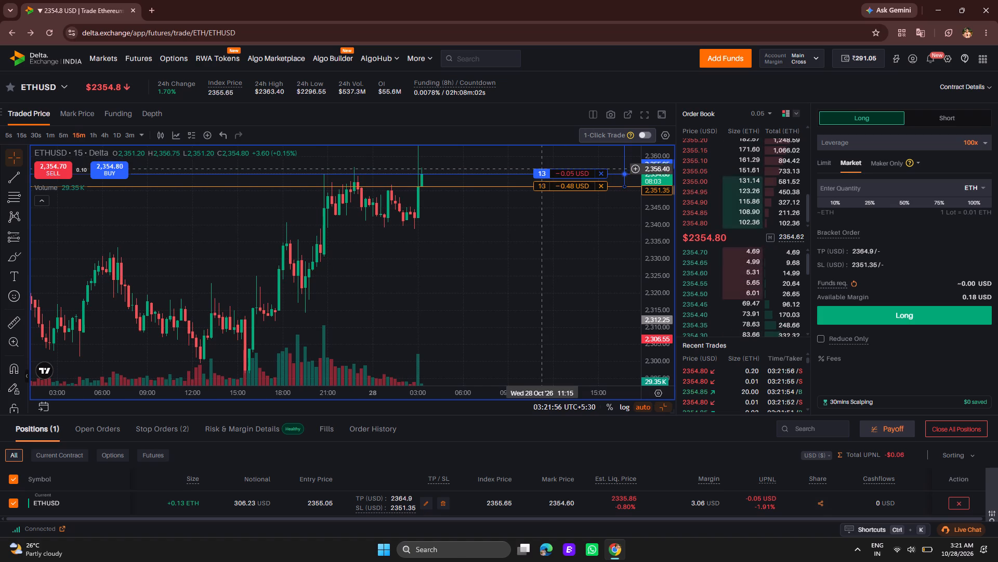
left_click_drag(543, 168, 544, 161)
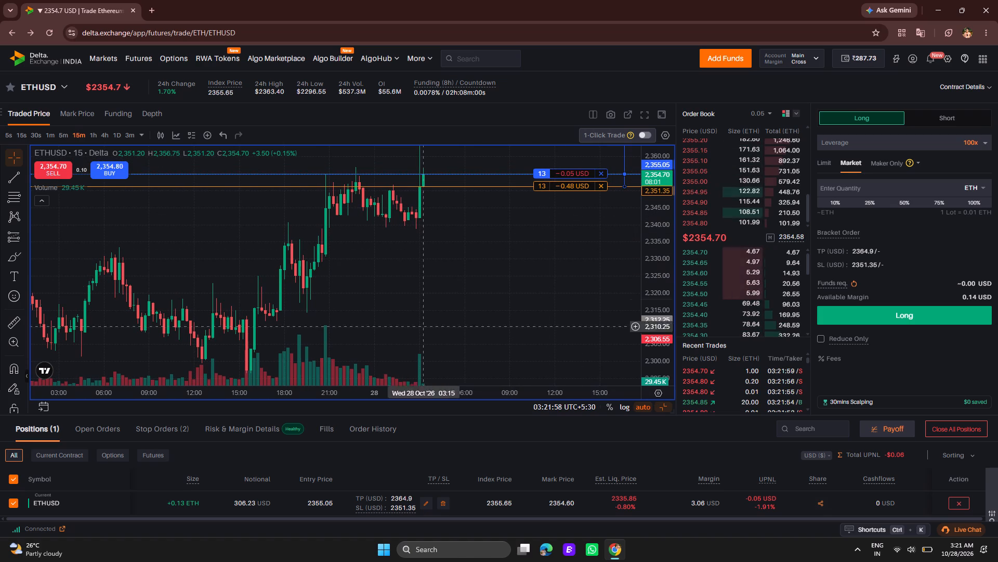
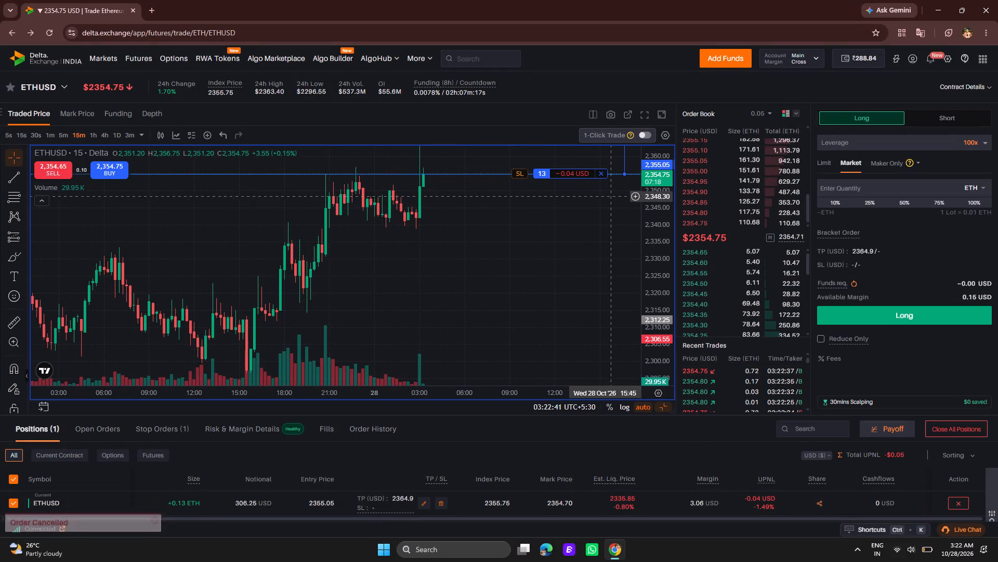
Close the open 13-lot ETHUSD long position at market price.
left_click(603, 174)
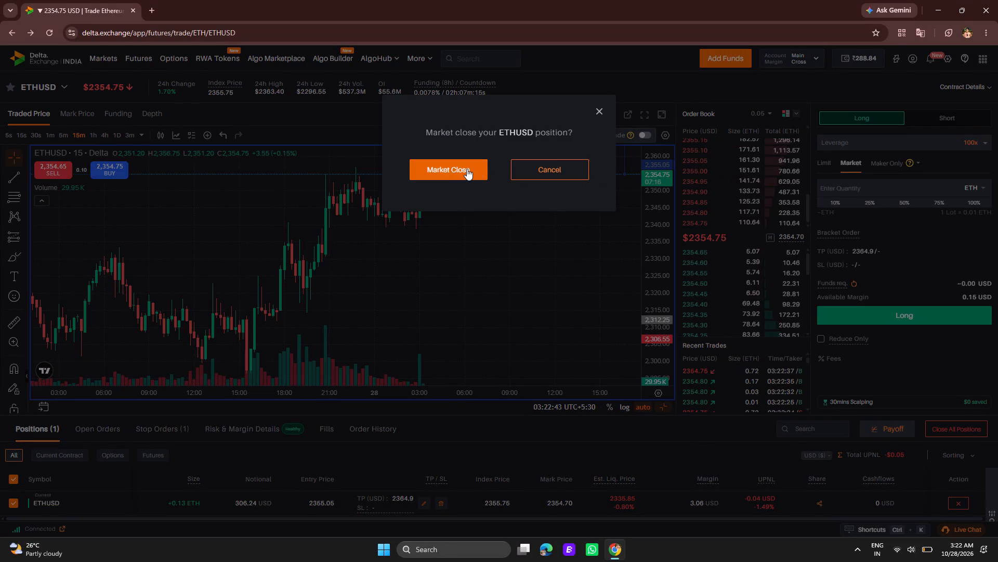
left_click(467, 169)
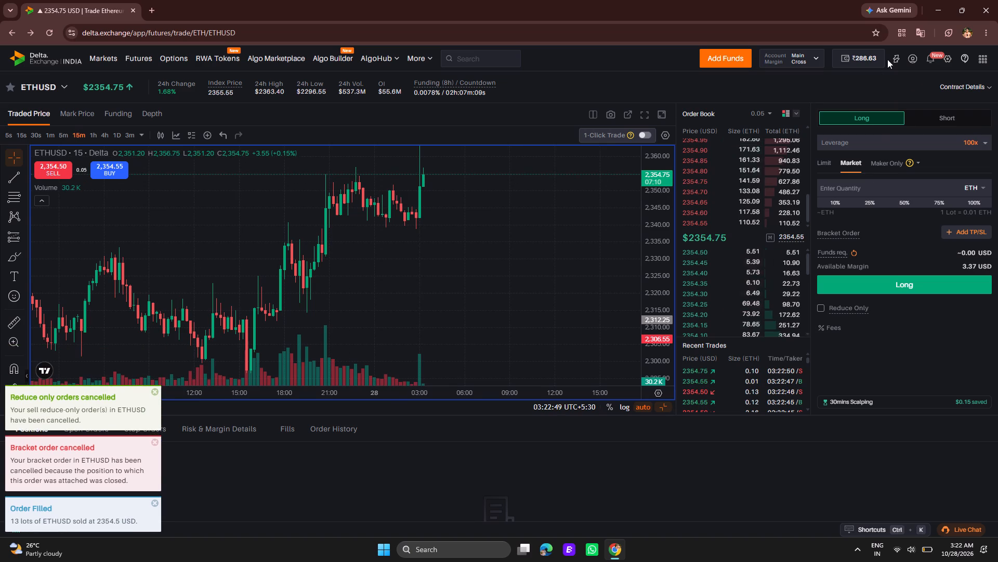
Check the wallet's account value and available margin.
left_click(873, 54)
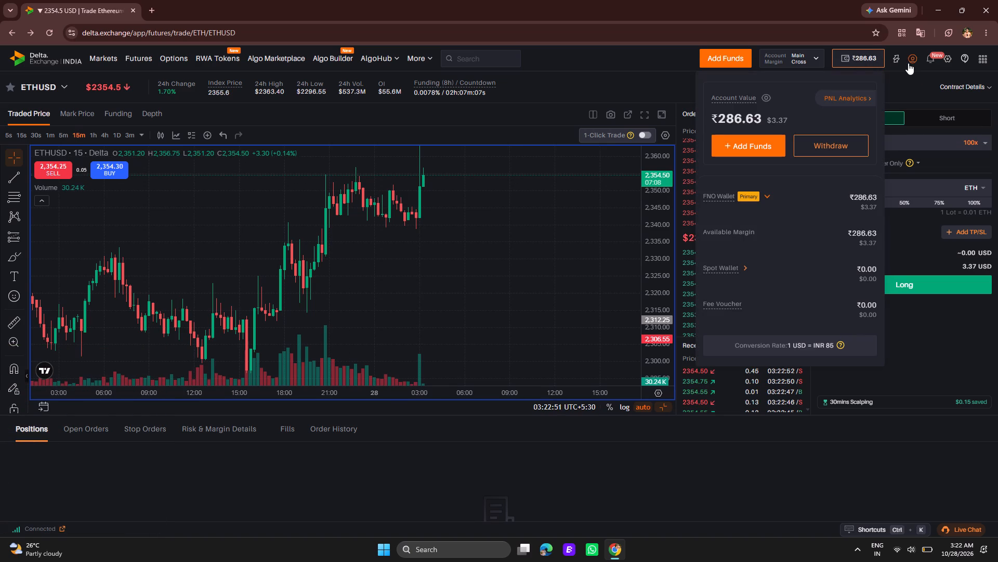
left_click(907, 71)
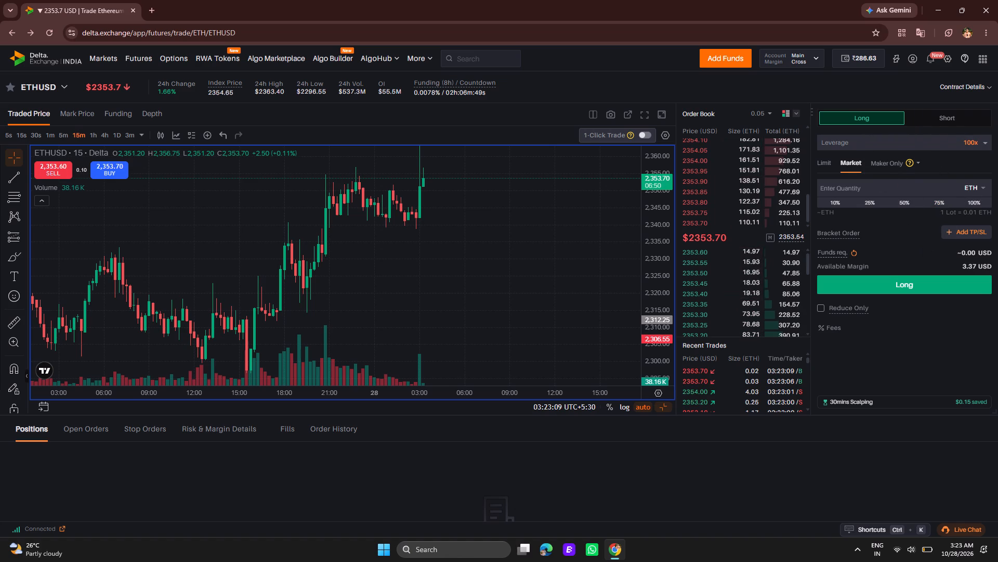
Place a 100x market long order on ETHUSD using 100% of the available margin, 0.12 ETH (12 lots).
left_click(983, 205)
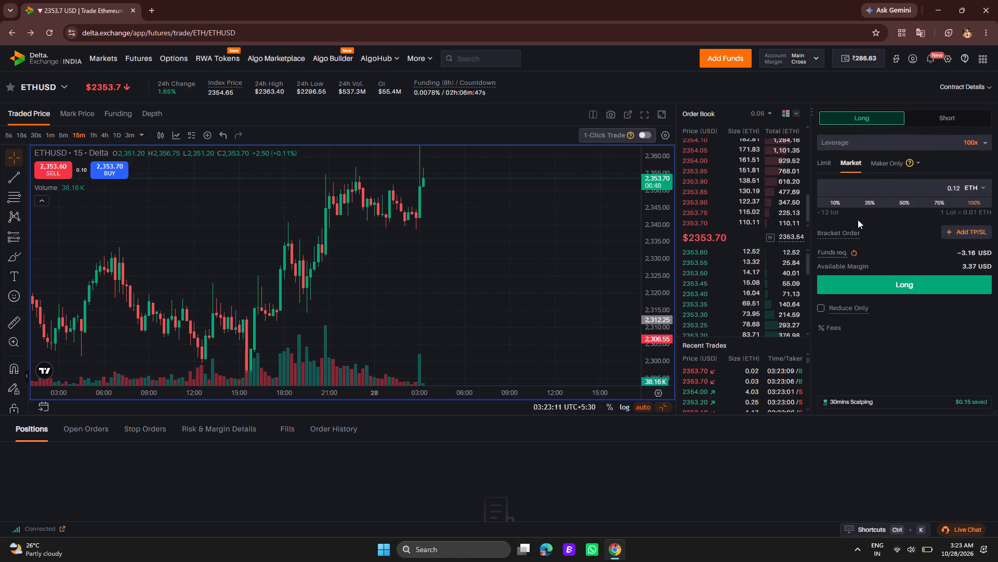
left_click(902, 281)
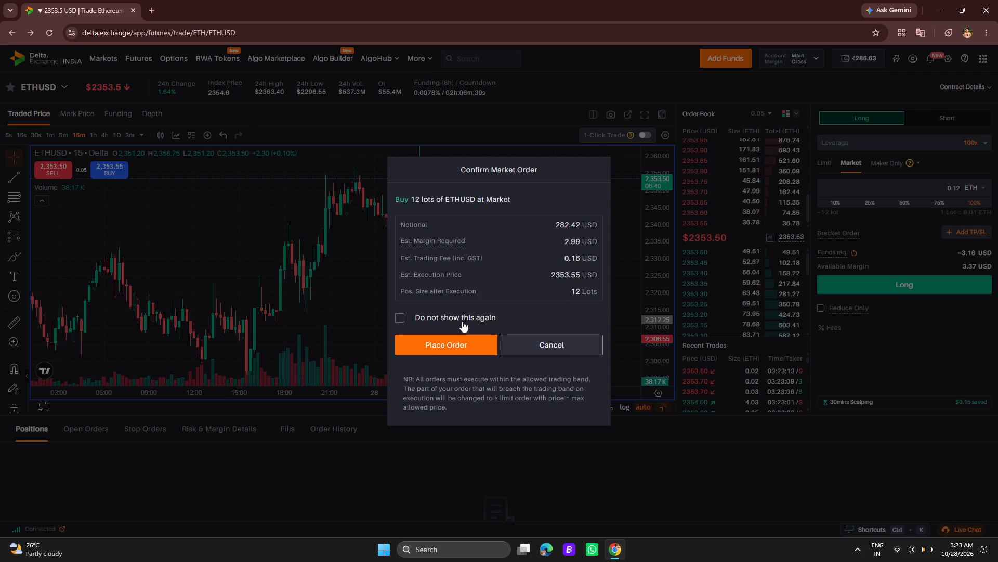
left_click(457, 340)
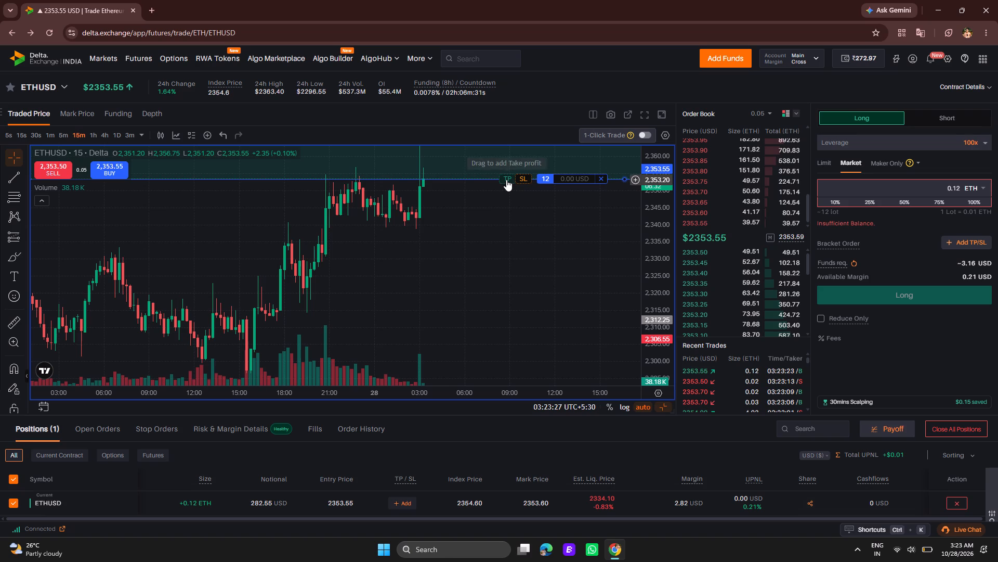
Add a take-profit to the new ETHUSD long position on the chart at 2379.05 USD.
scroll(539, 237, "up", 3)
scroll(539, 237, "down", 8)
left_click_drag(659, 218, 658, 198)
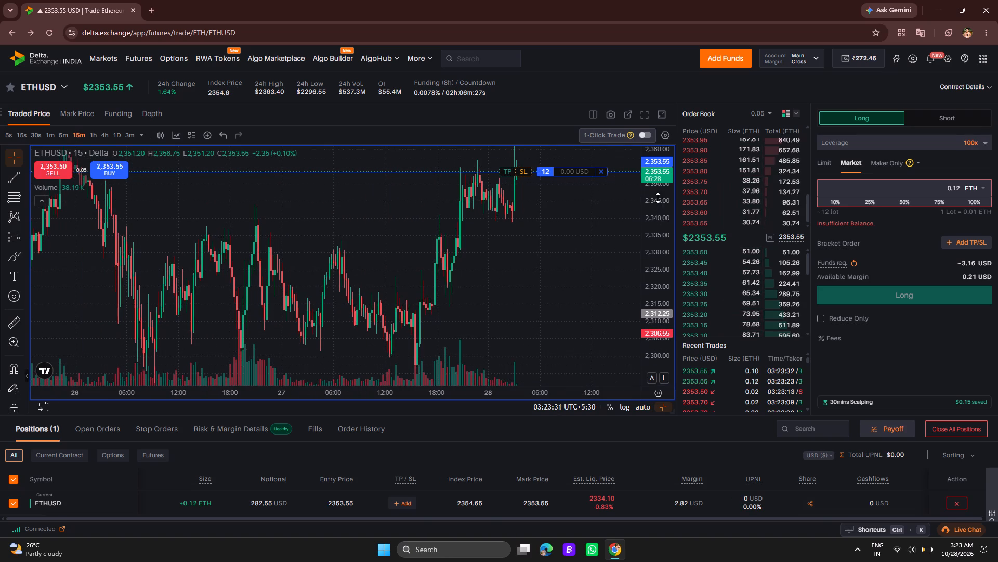
left_click_drag(658, 198, 657, 350)
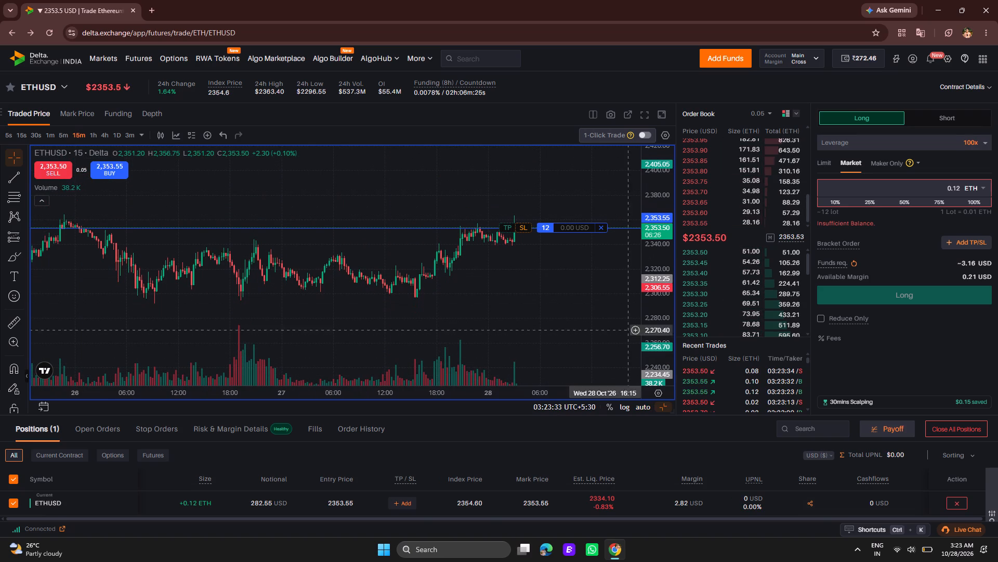
left_click_drag(506, 226, 509, 208)
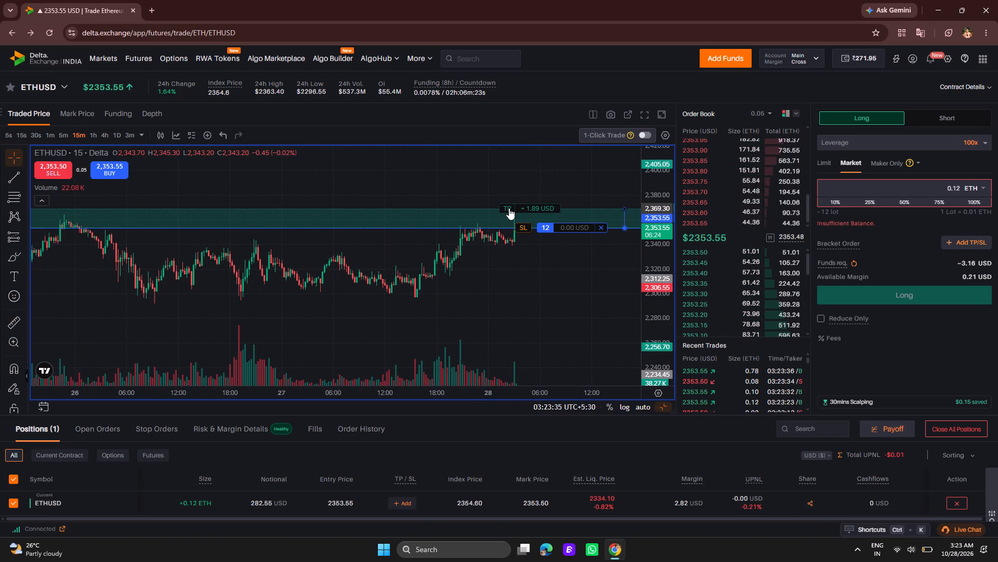
left_click_drag(509, 208, 511, 200)
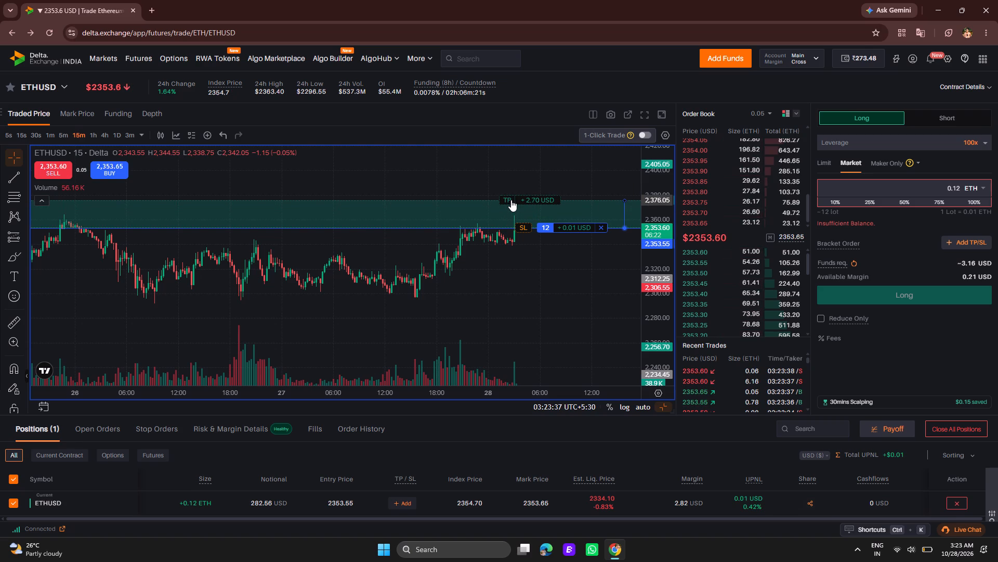
left_click_drag(511, 200, 511, 196)
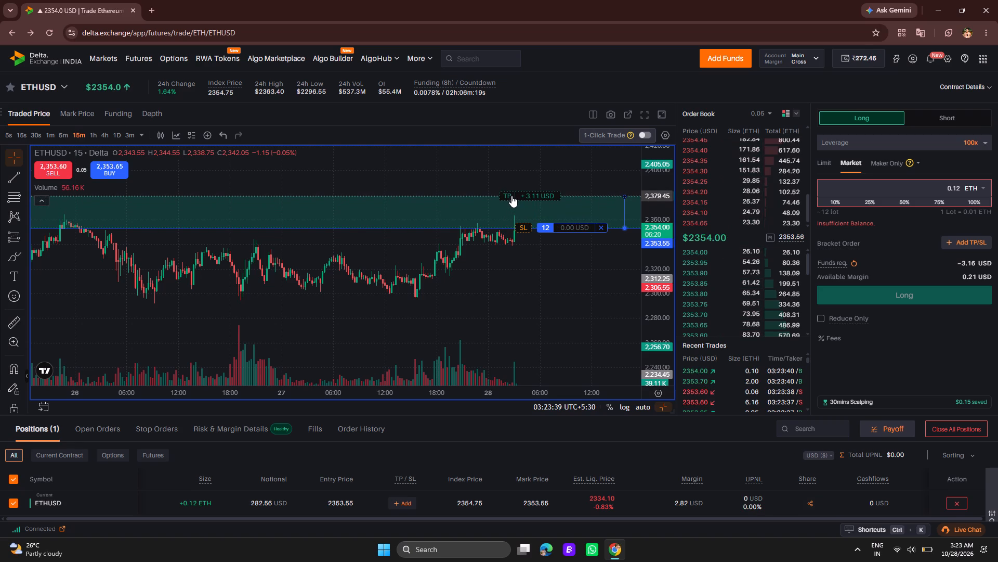
left_click_drag(511, 196, 510, 196)
Add a stop-loss to the ETHUSD long position on the chart at 2340.55 USD.
left_click_drag(526, 225, 524, 228)
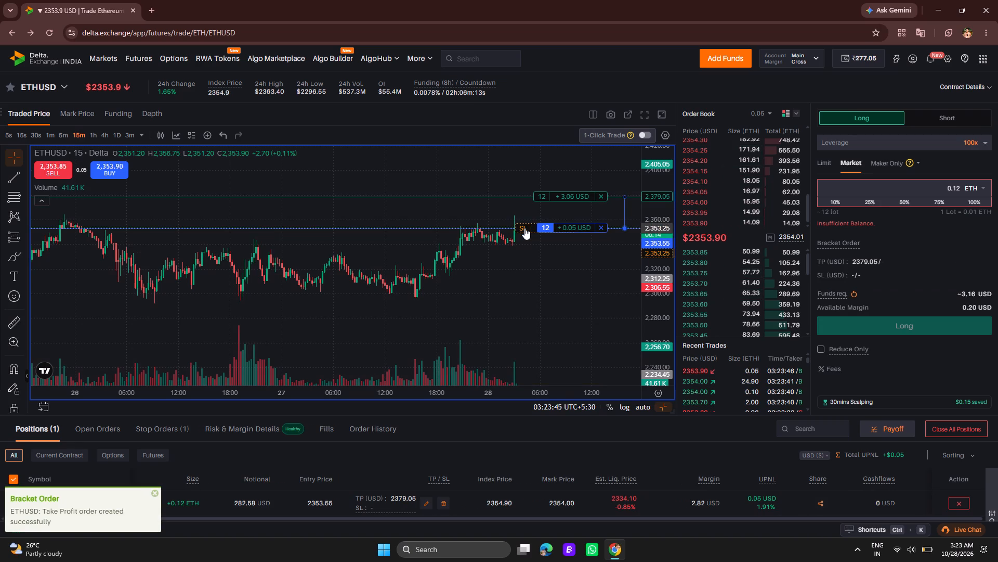
left_click_drag(524, 228, 524, 240)
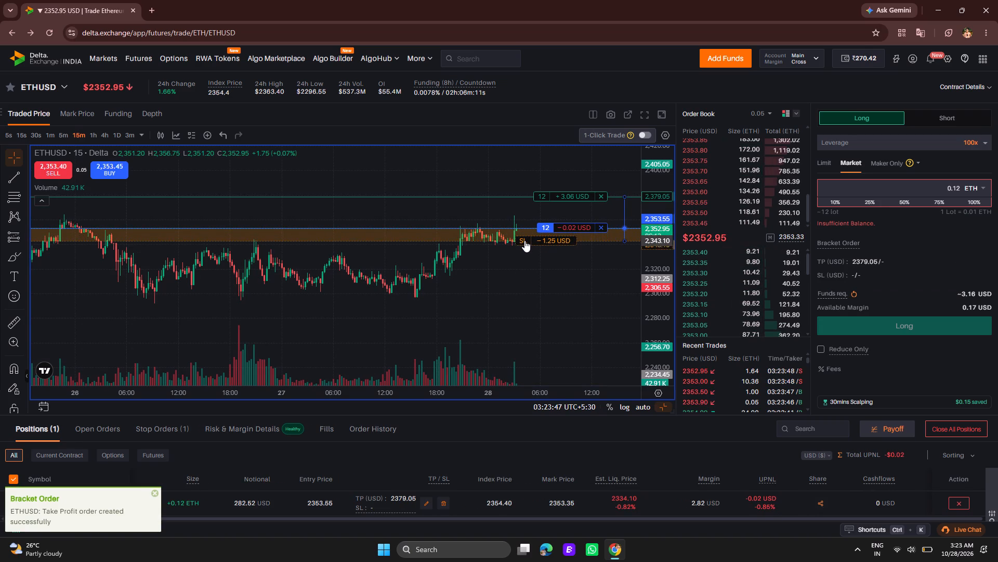
left_click_drag(524, 240, 526, 245)
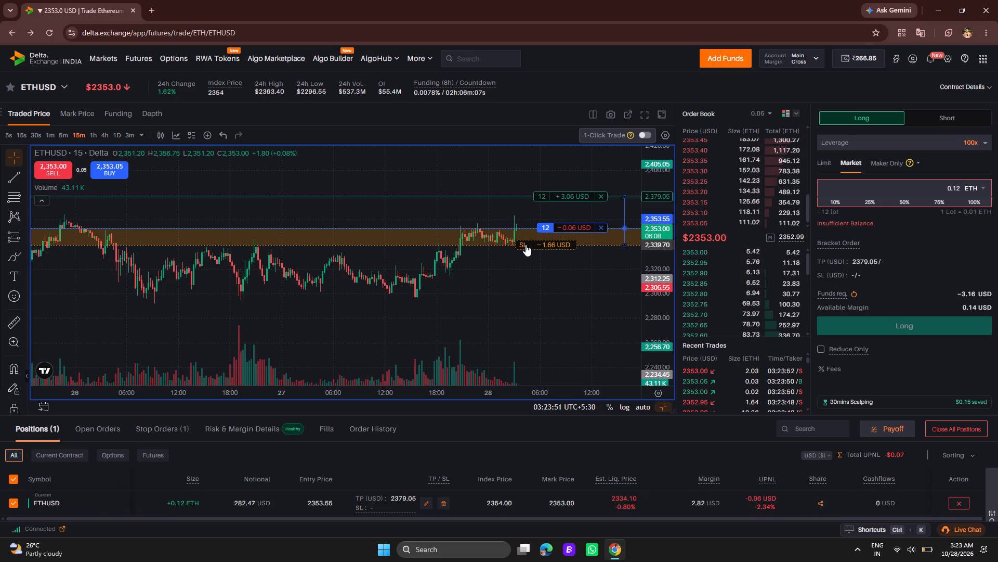
left_click_drag(526, 245, 526, 247)
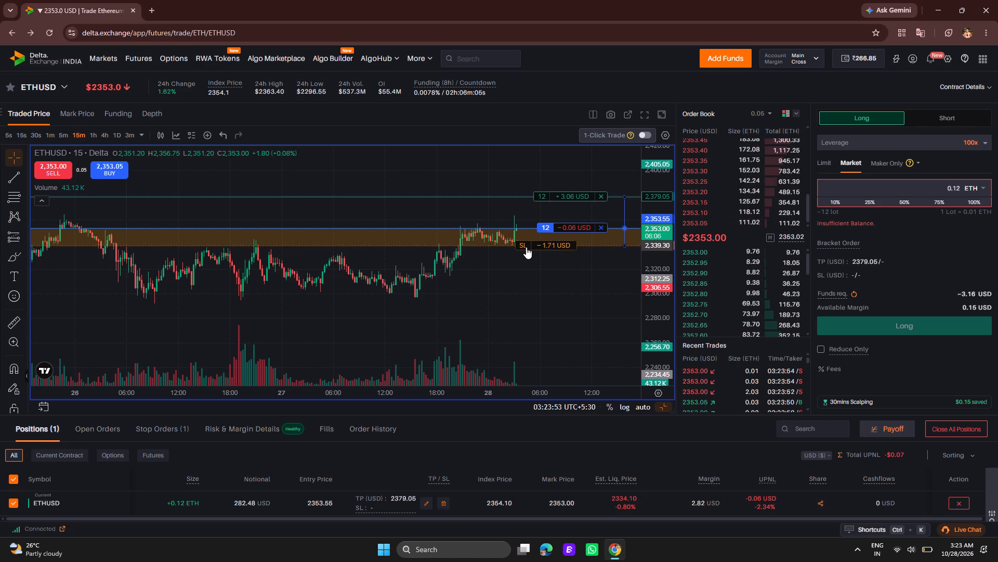
left_click_drag(526, 247, 526, 245)
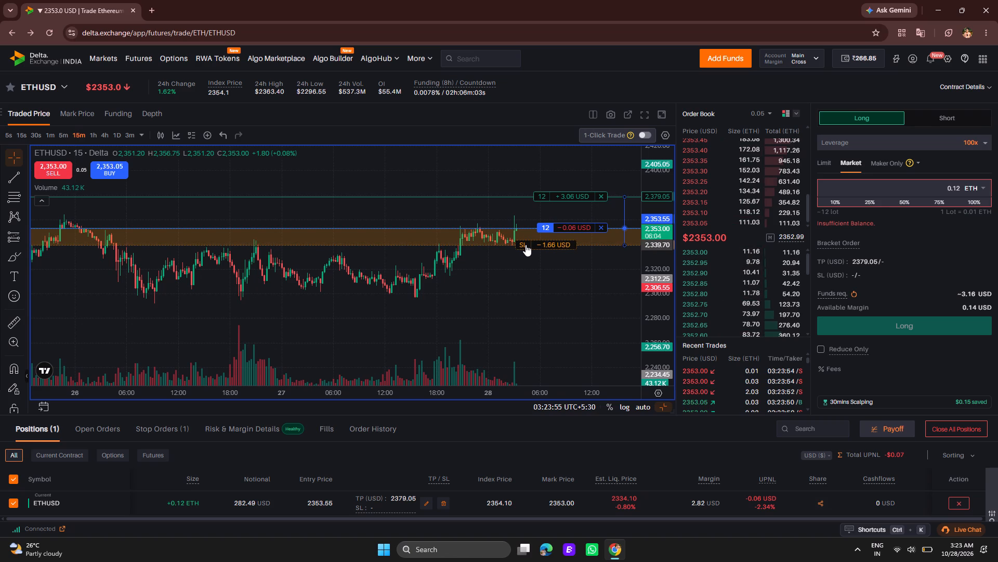
left_click_drag(526, 245, 524, 244)
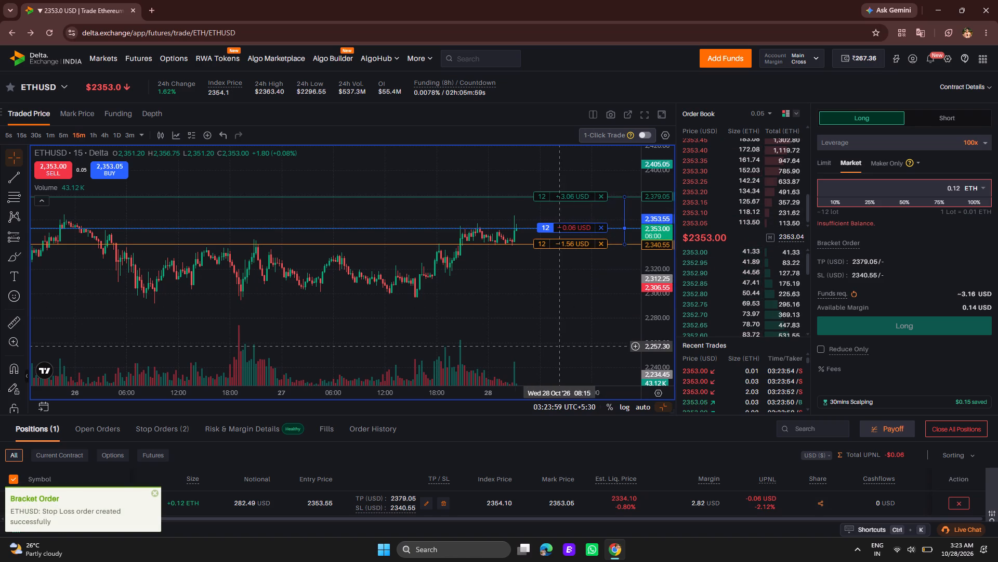
Examine the recent 15-minute ETHUSD candles against the position's entry, take-profit and stop-loss lines.
scroll(603, 277, "up", 5)
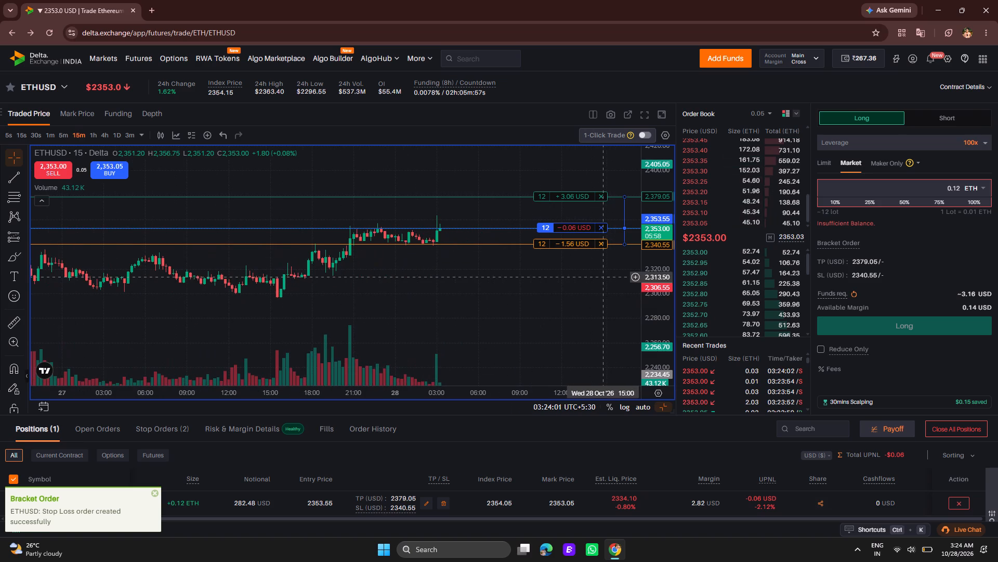
left_click_drag(665, 217, 678, 108)
left_click_drag(657, 257, 663, 159)
left_click_drag(659, 258, 665, 179)
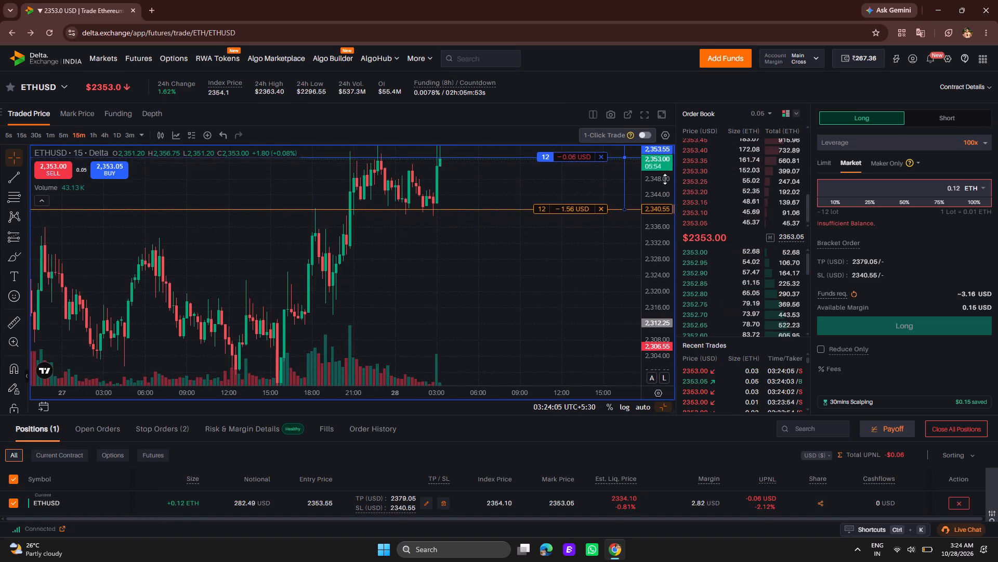
left_click_drag(665, 179, 669, 162)
left_click_drag(571, 310, 332, 394)
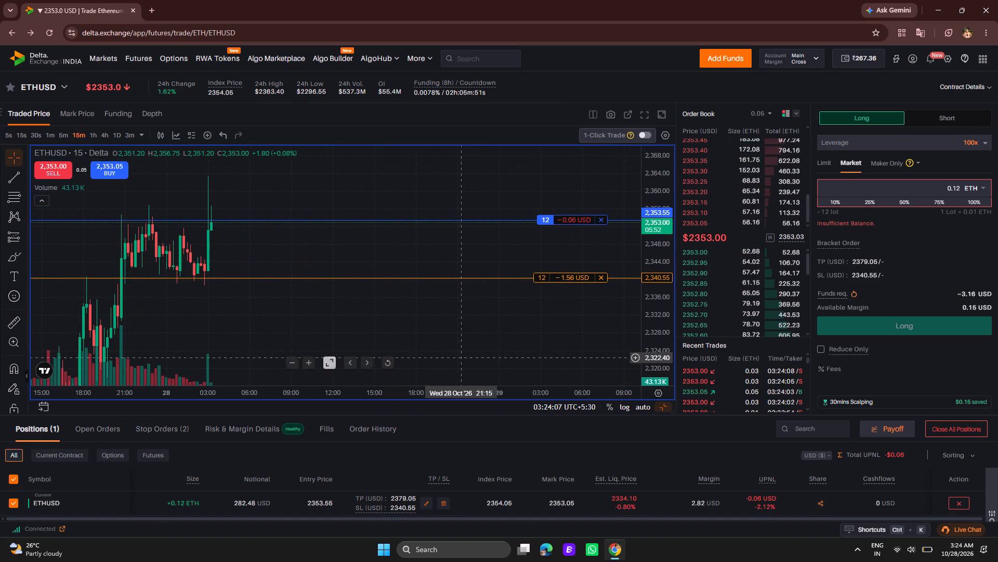
left_click_drag(412, 330, 869, 337)
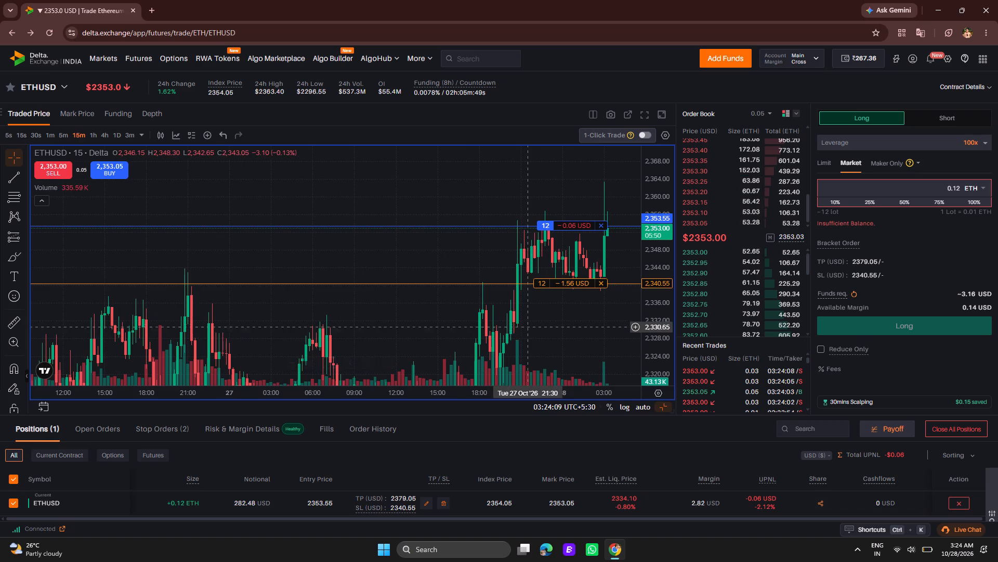
left_click_drag(536, 318, 451, 336)
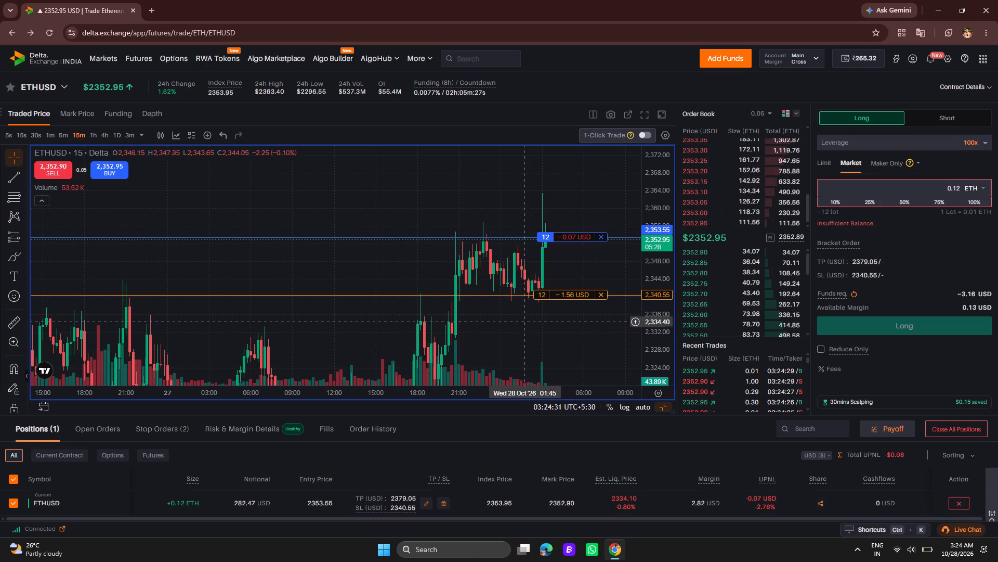
scroll(552, 258, "up", 4)
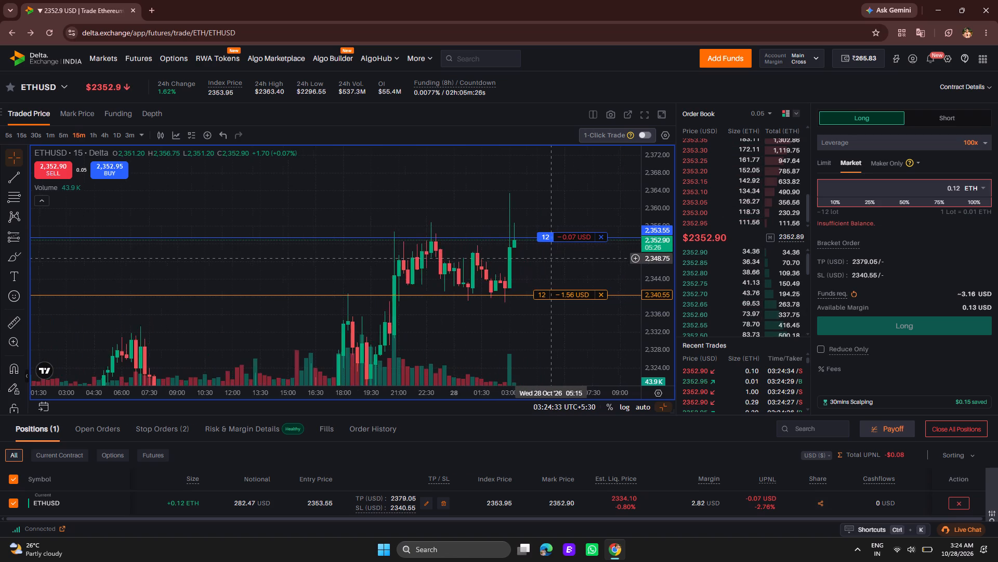
scroll(509, 260, "up", 5)
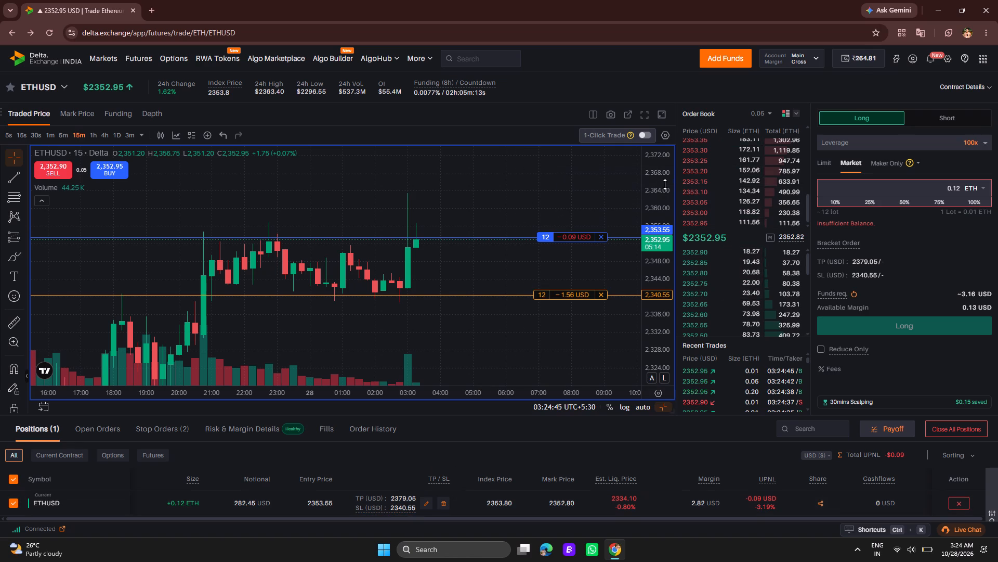
left_click_drag(662, 182, 661, 248)
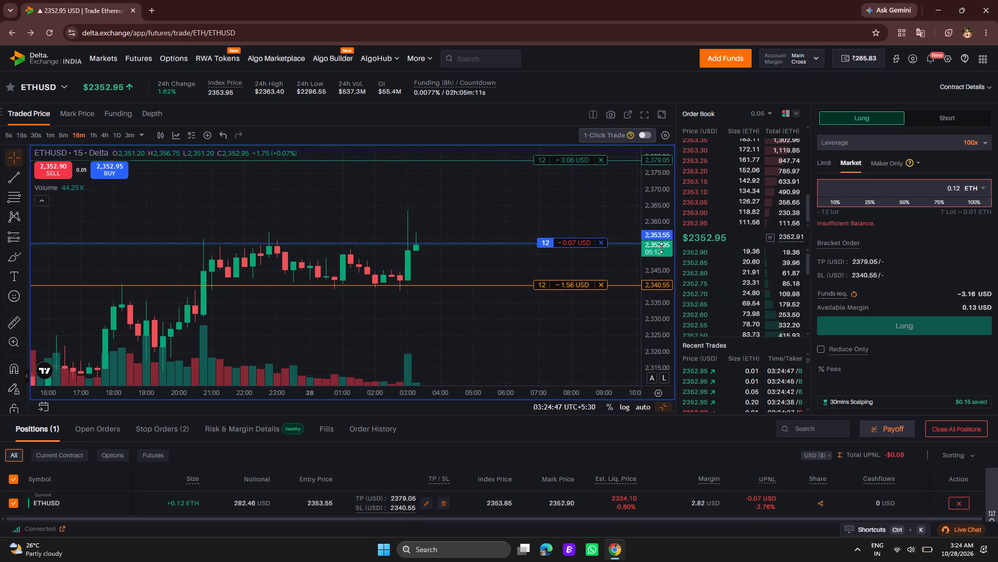
left_click_drag(661, 248, 661, 241)
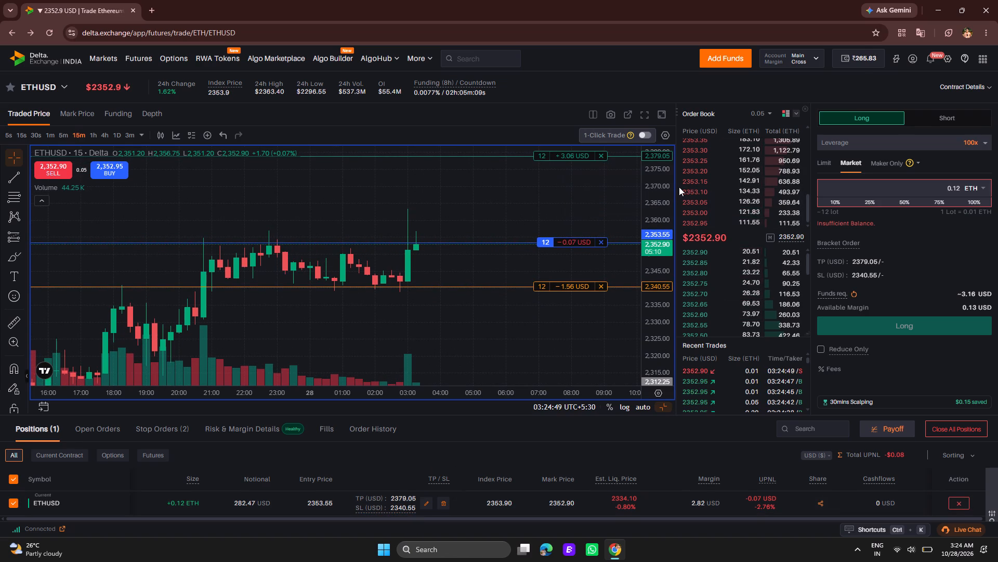
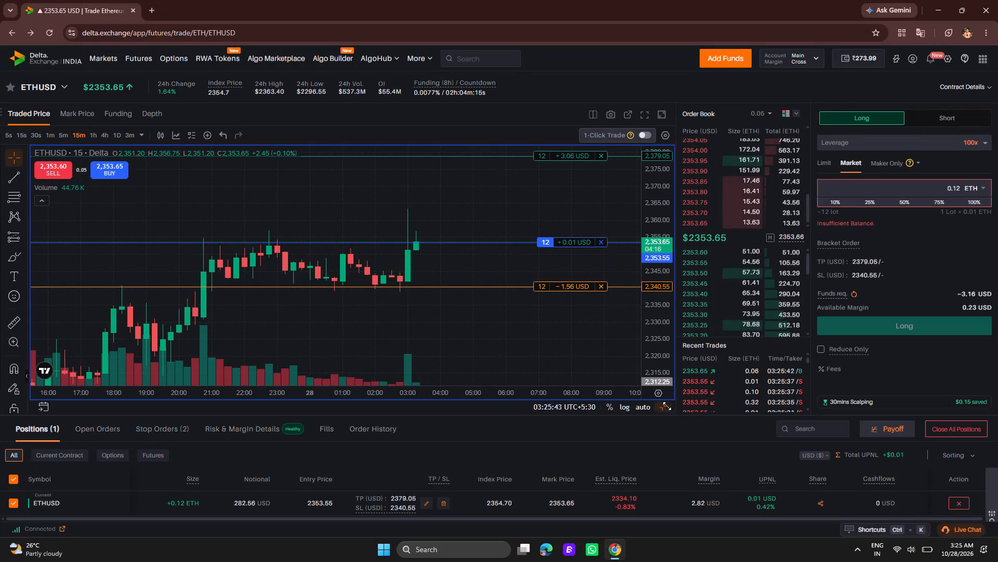
Restore the split chart layout and examine the 15-minute PAXGUSD price action beside the ETHUSD chart.
left_click(662, 406)
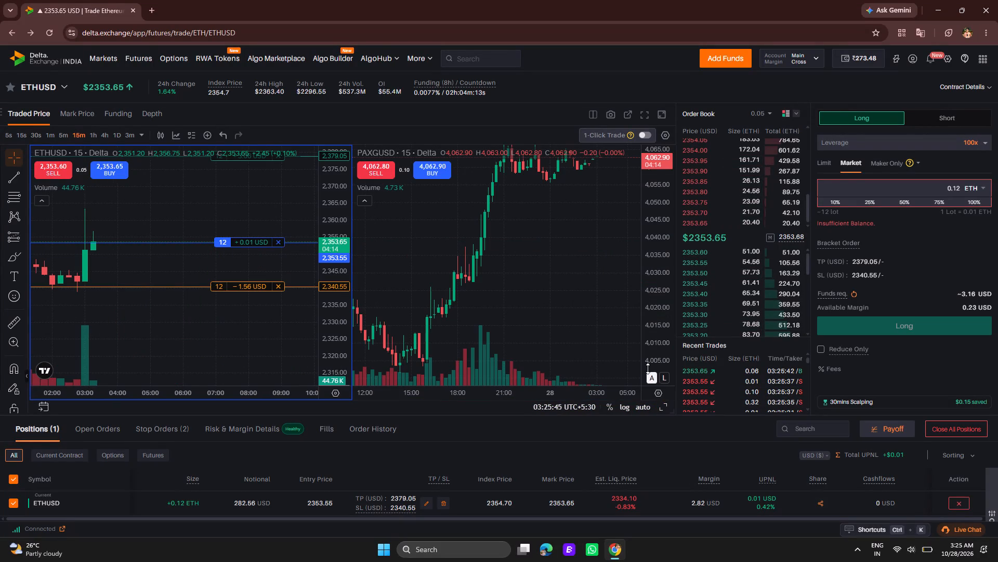
left_click(661, 408)
left_click(661, 408)
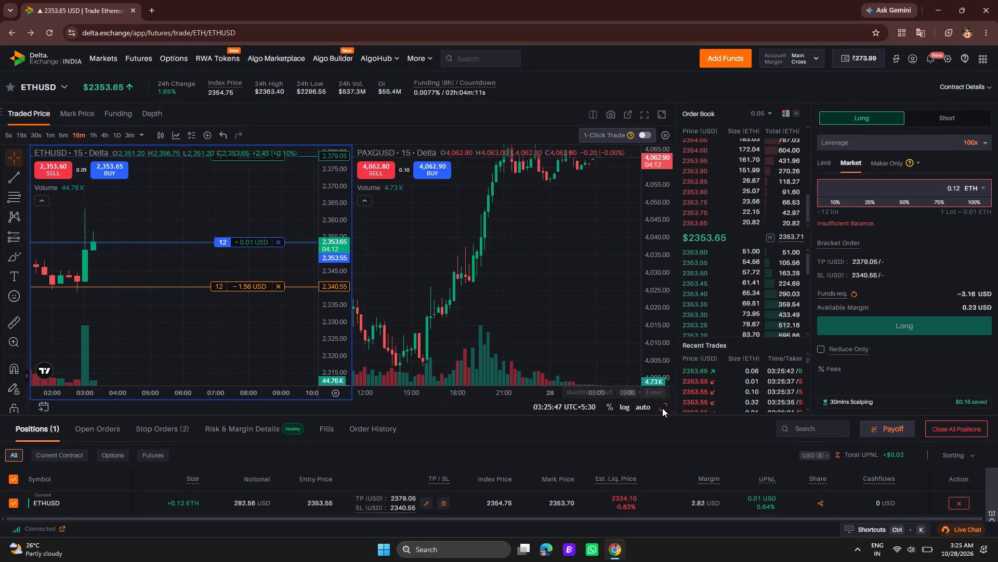
scroll(545, 243, "up", 1)
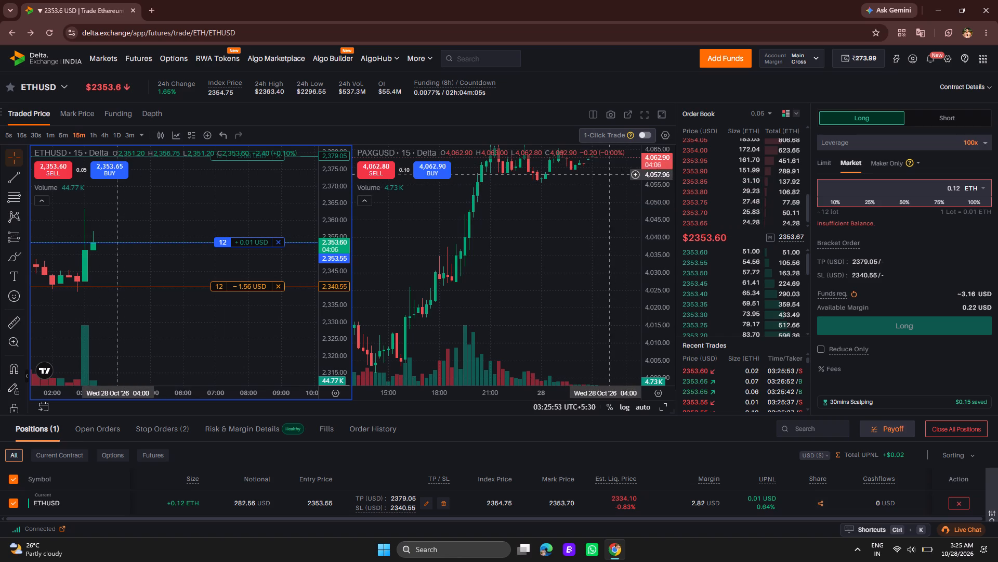
left_click_drag(652, 192, 655, 263)
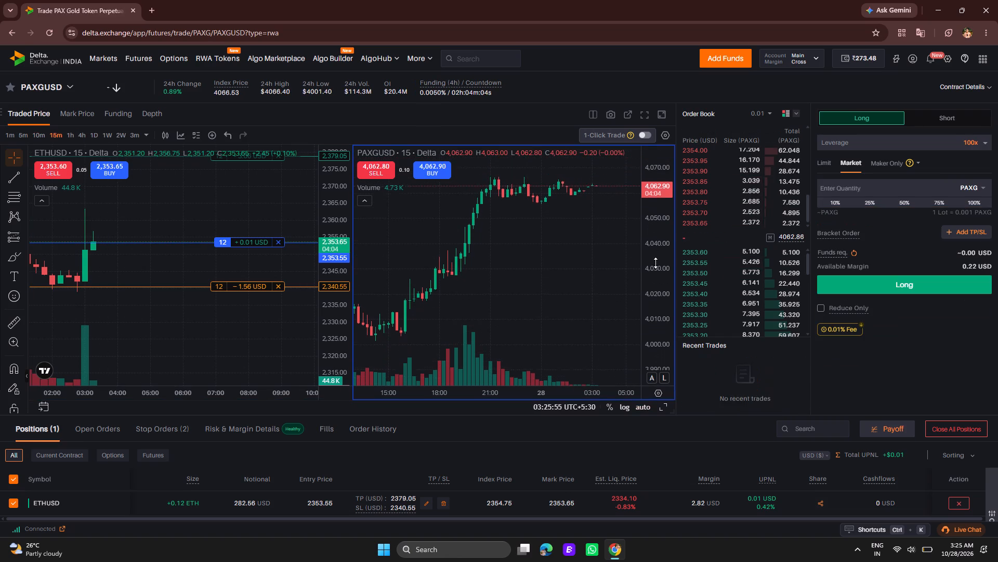
left_click_drag(655, 263, 656, 272)
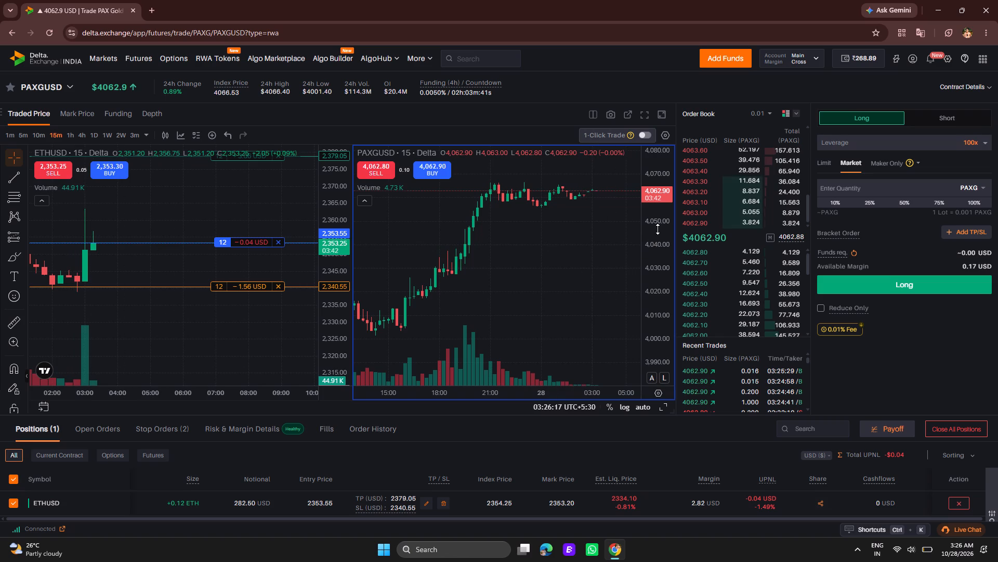
left_click_drag(659, 227, 673, 95)
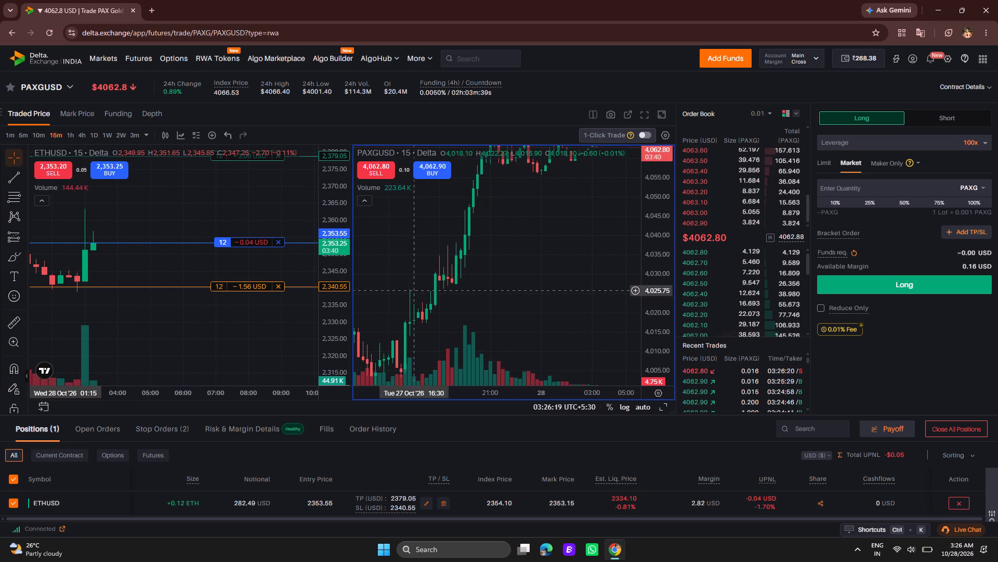
Maximize the PAXGUSD chart and examine its price action on the 1-hour and 15-minute timeframes.
left_click(665, 408)
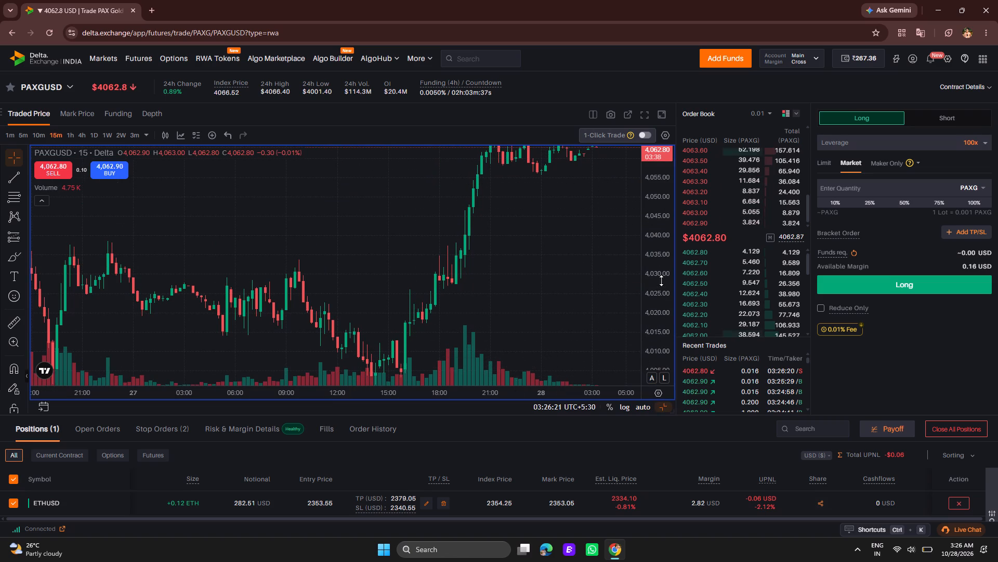
left_click_drag(661, 280, 678, 195)
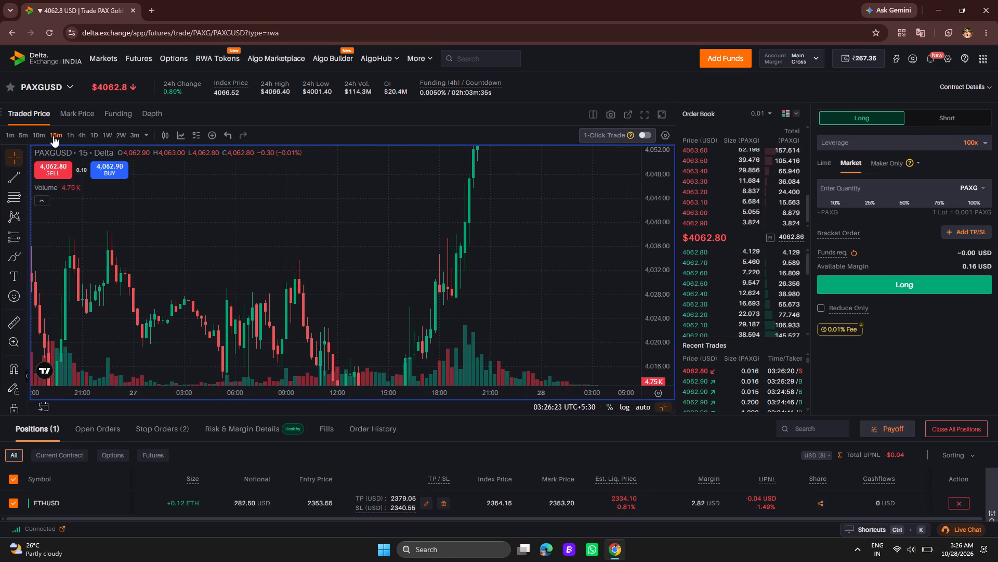
left_click(67, 136)
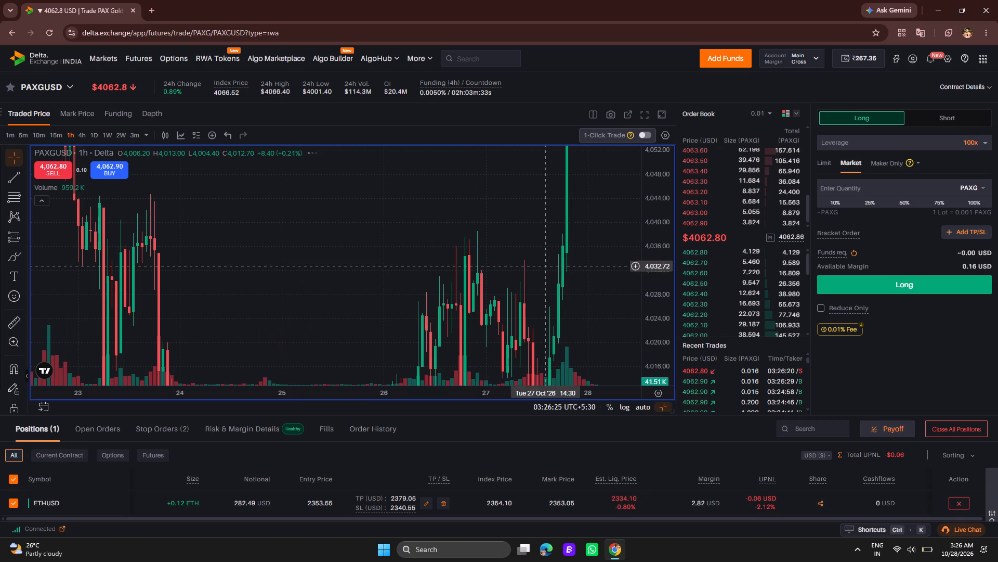
left_click_drag(592, 284, 388, 336)
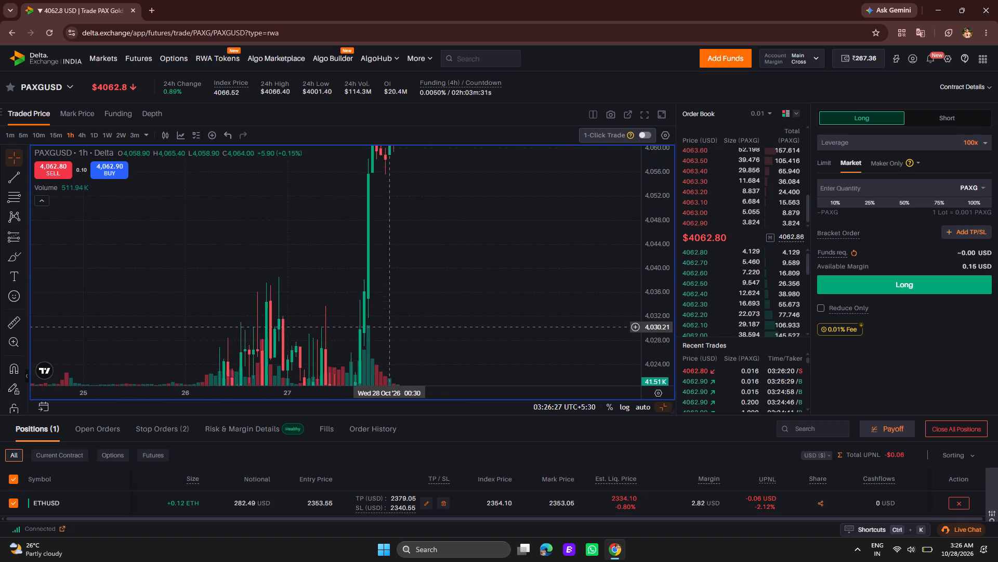
left_click_drag(388, 336, 367, 433)
left_click_drag(480, 285, 445, 310)
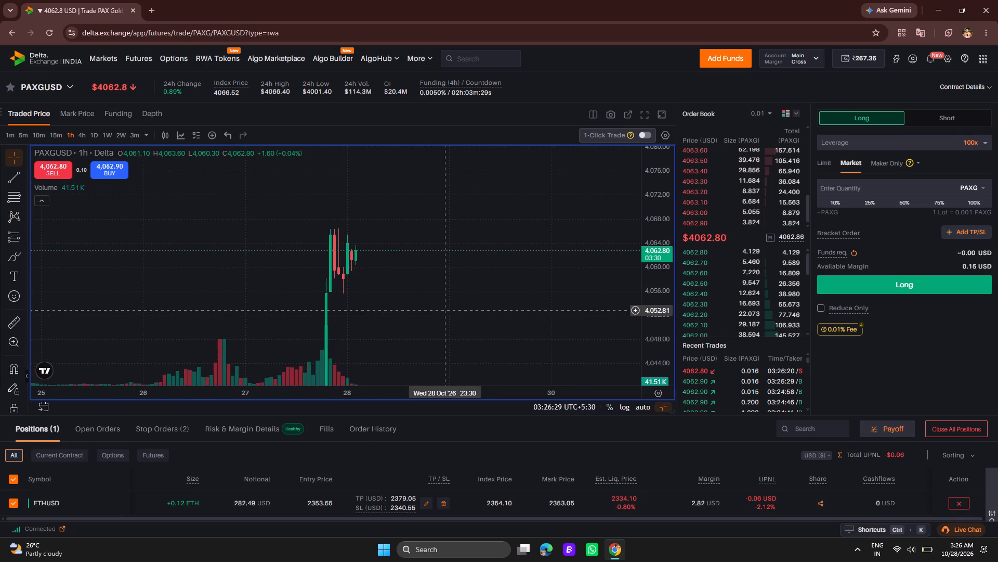
left_click_drag(445, 310, 562, 238)
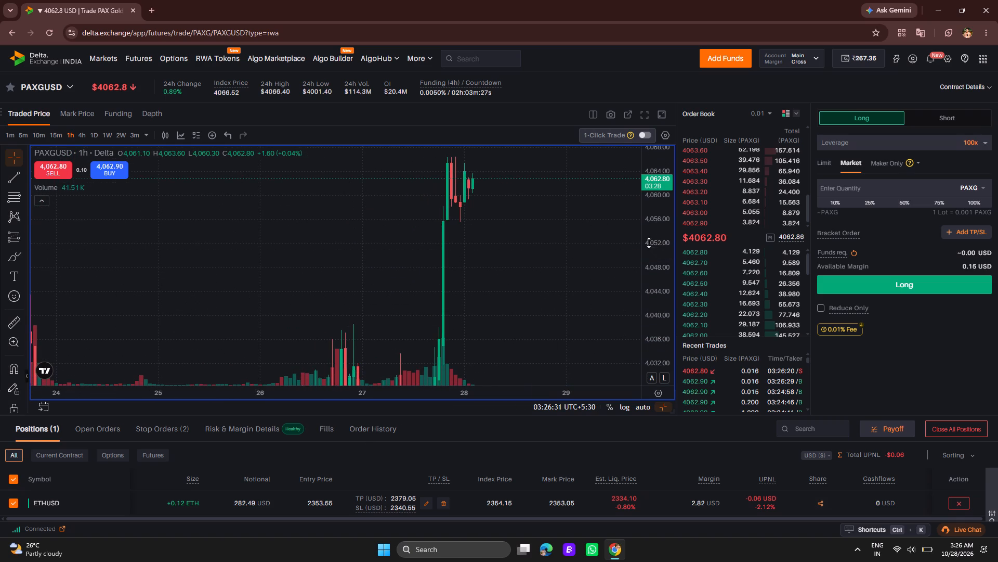
left_click_drag(659, 237, 657, 362)
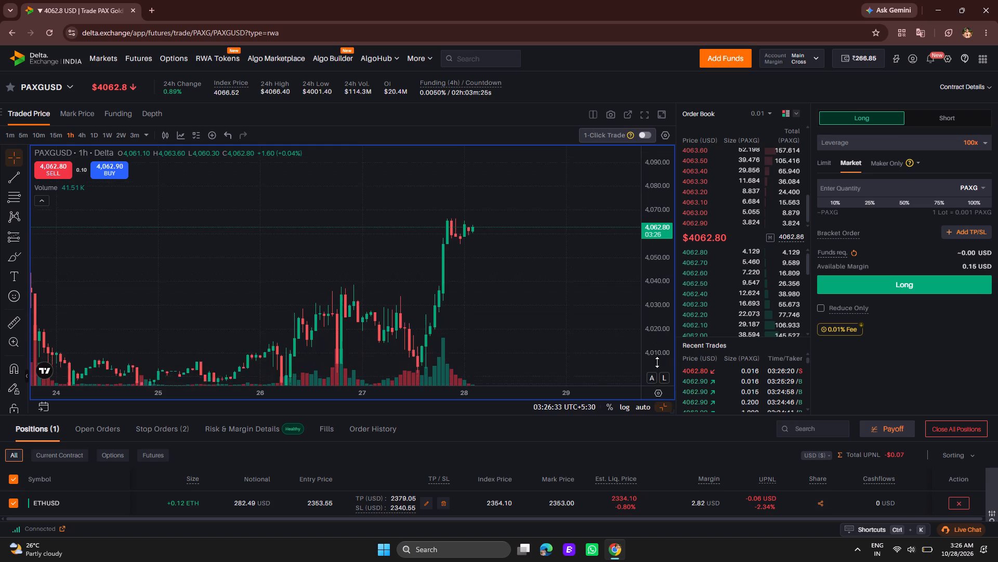
left_click_drag(657, 362, 669, 197)
left_click(50, 133)
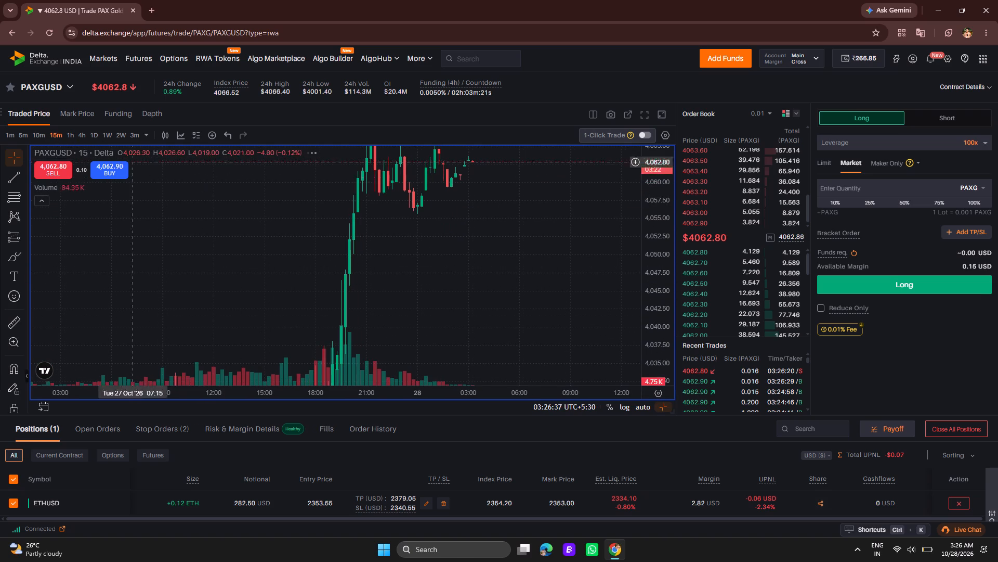
left_click_drag(658, 203, 659, 364)
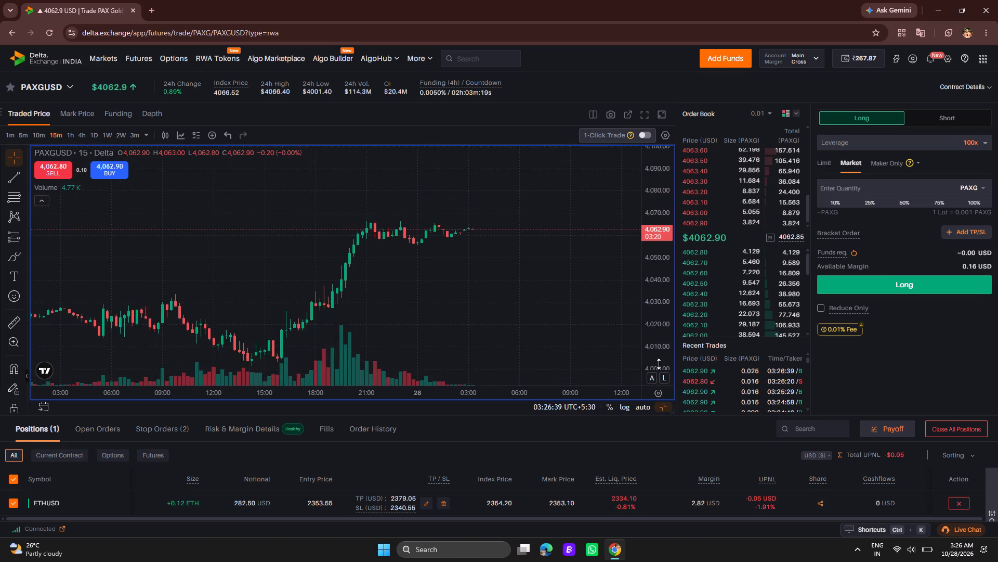
left_click_drag(659, 364, 663, 210)
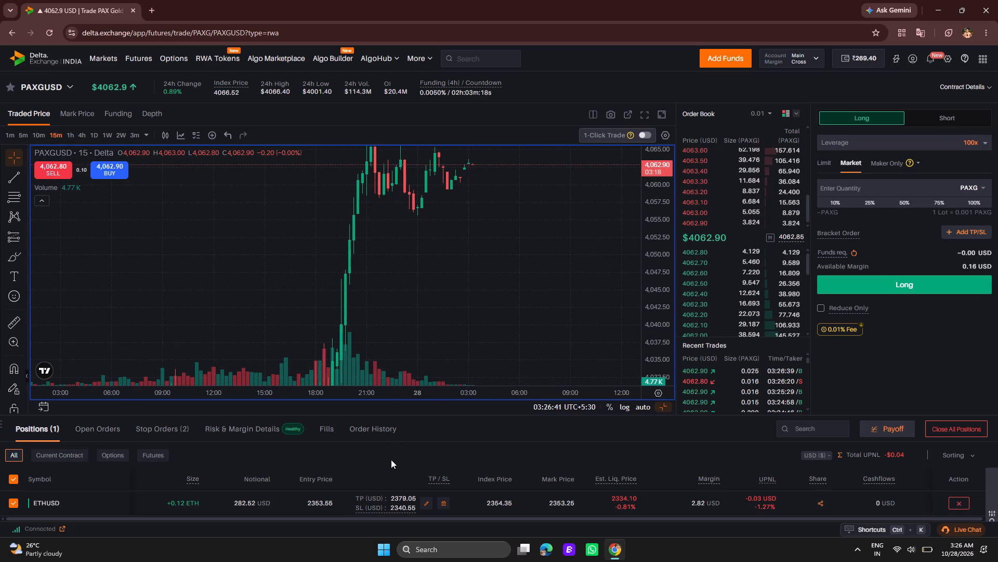
left_click_drag(662, 216, 662, 364)
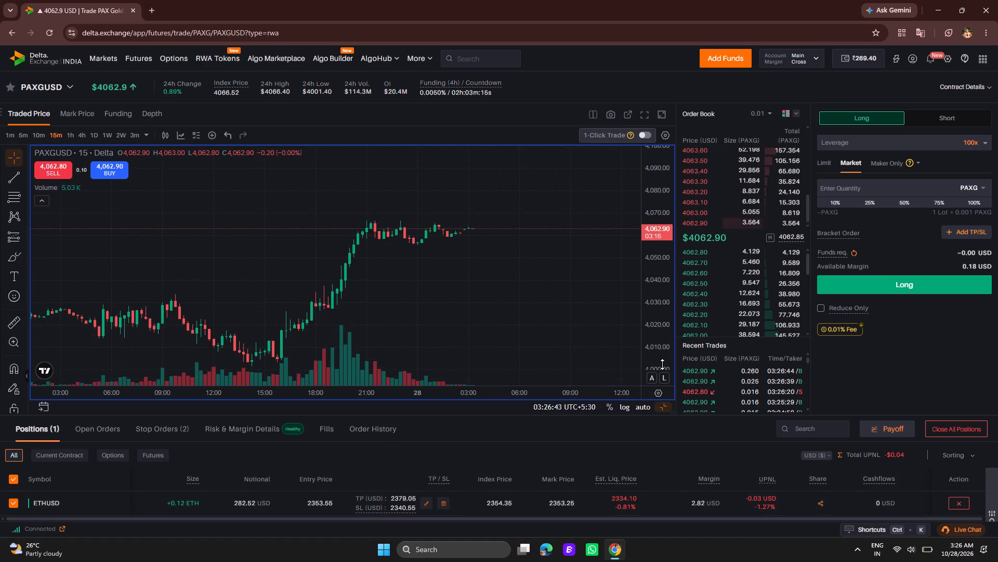
left_click_drag(662, 364, 670, 260)
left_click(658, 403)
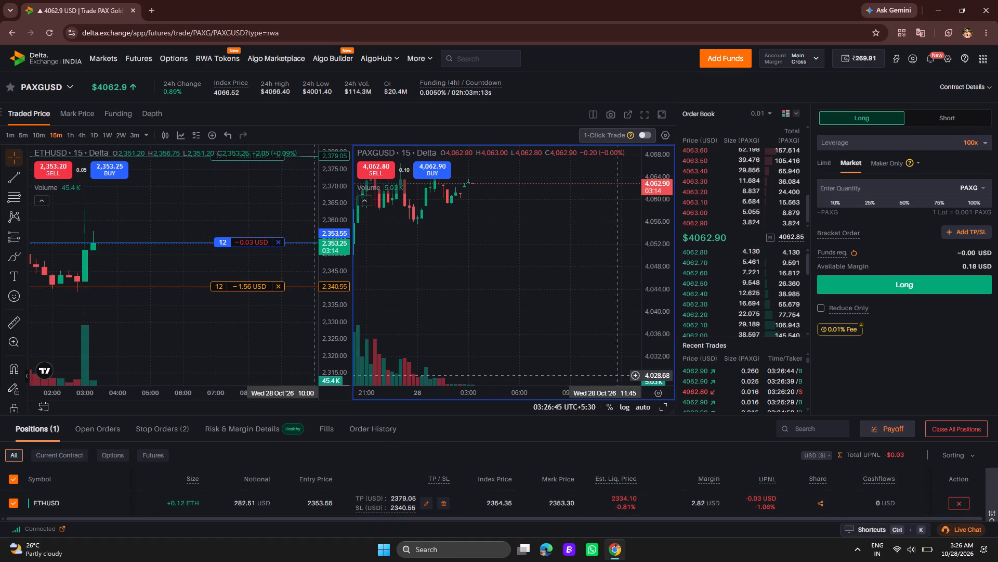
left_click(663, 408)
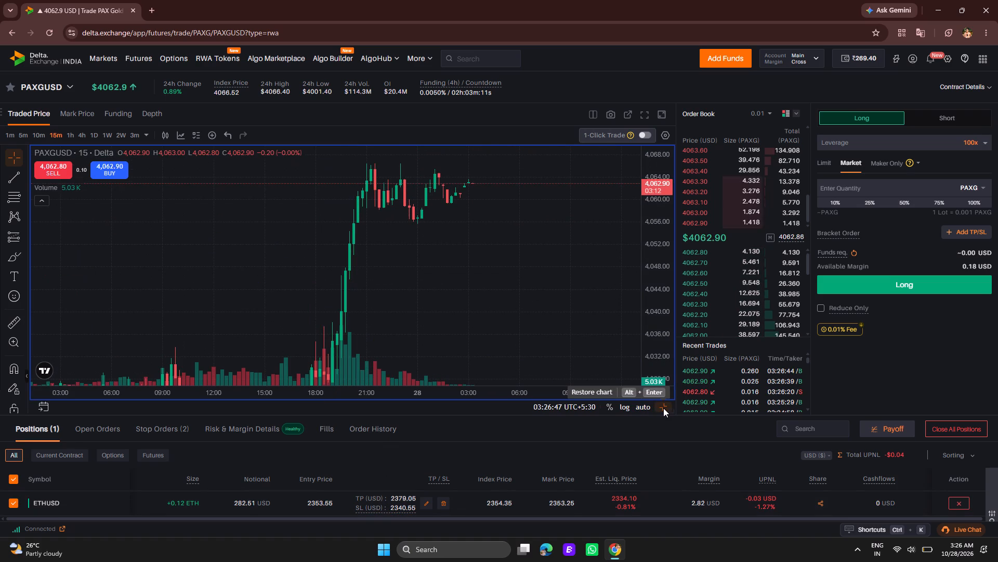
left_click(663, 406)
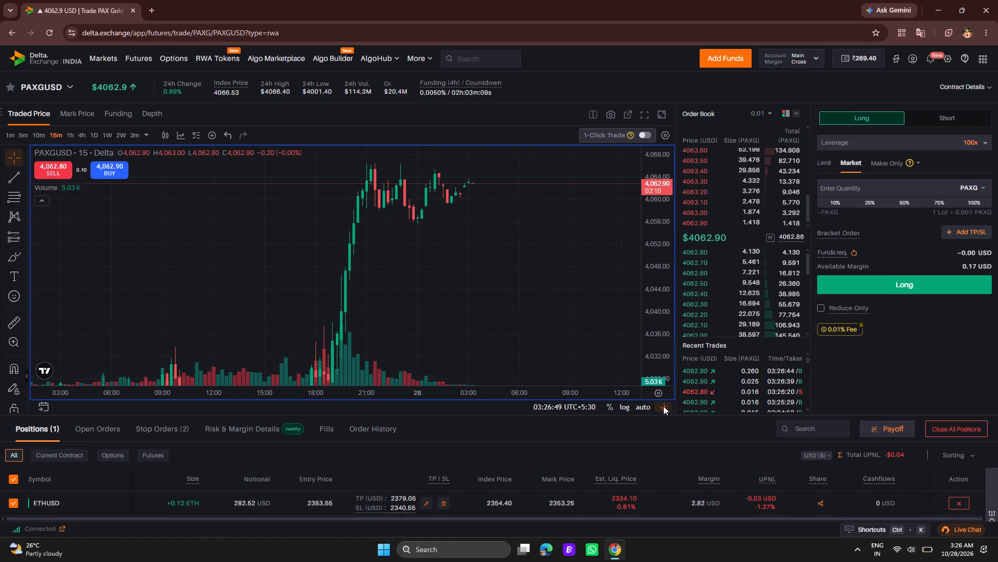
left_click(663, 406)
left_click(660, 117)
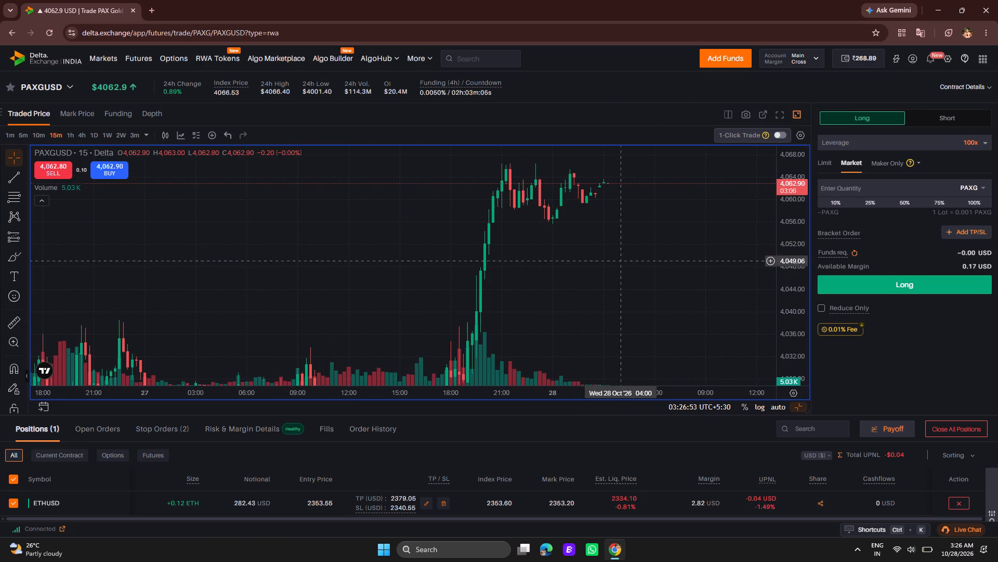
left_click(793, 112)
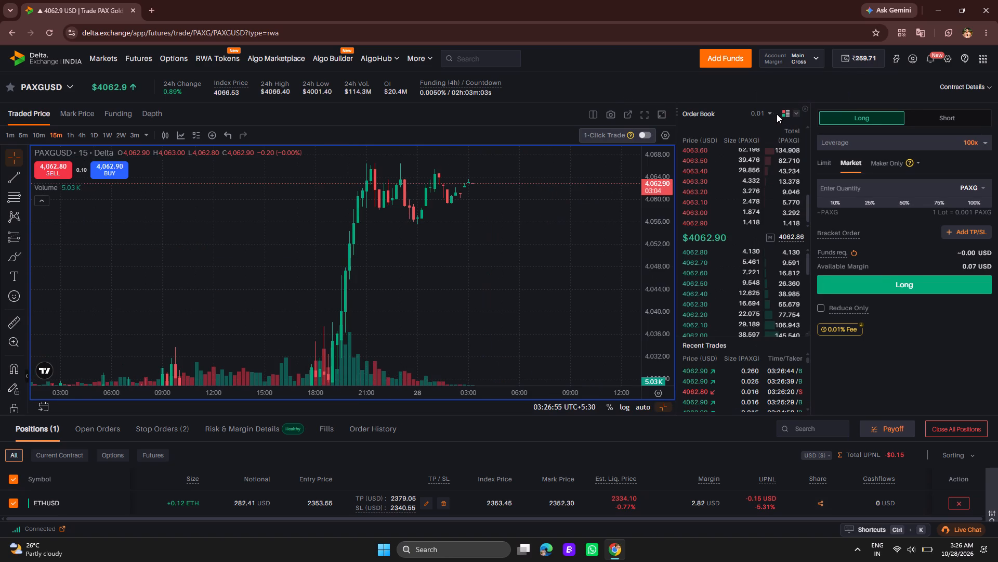
Examine the PAXGUSD chart in full screen on the 10-, 5-, 1- and 15-minute timeframes, and exit full screen.
left_click(644, 111)
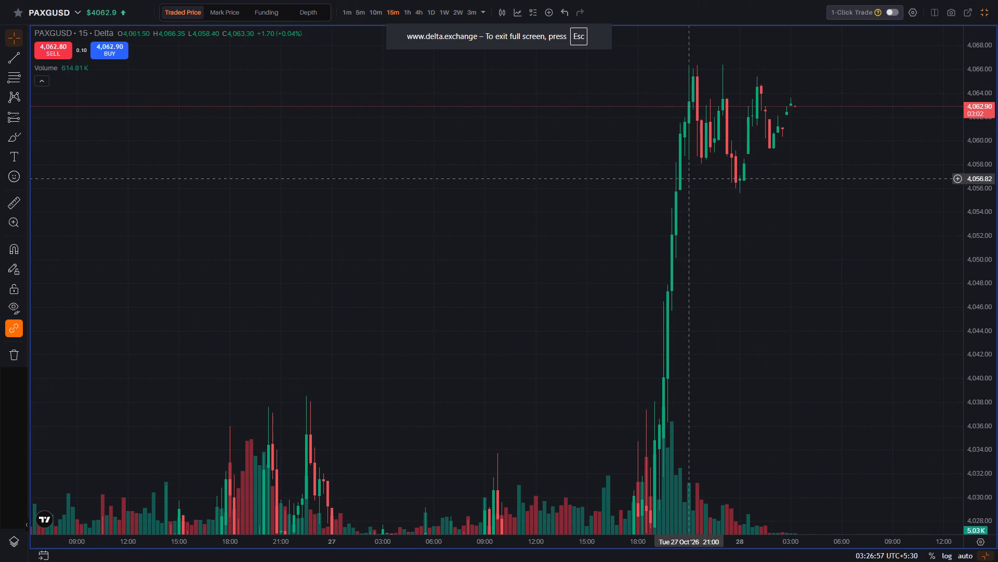
left_click_drag(802, 181, 450, 470)
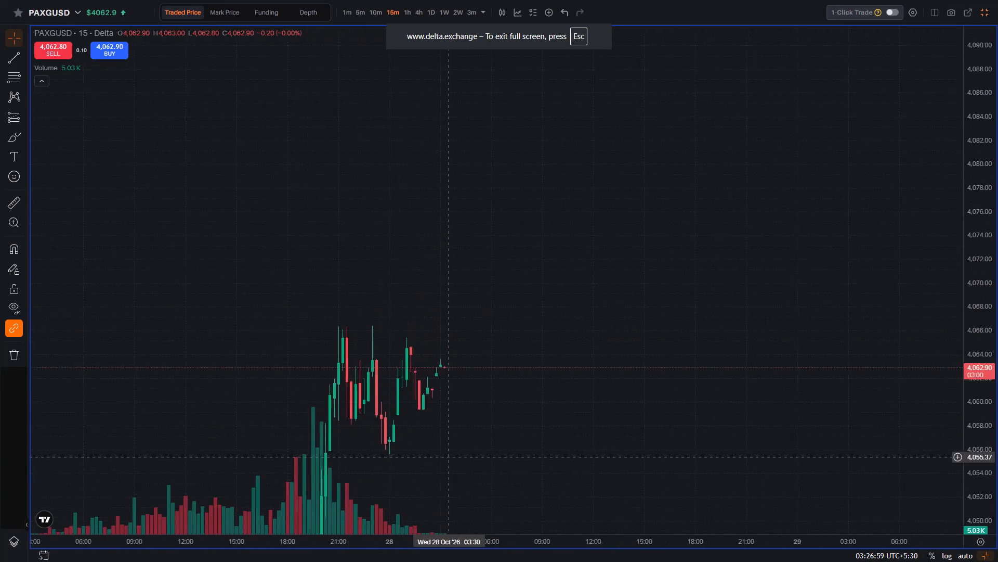
left_click_drag(450, 470, 574, 190)
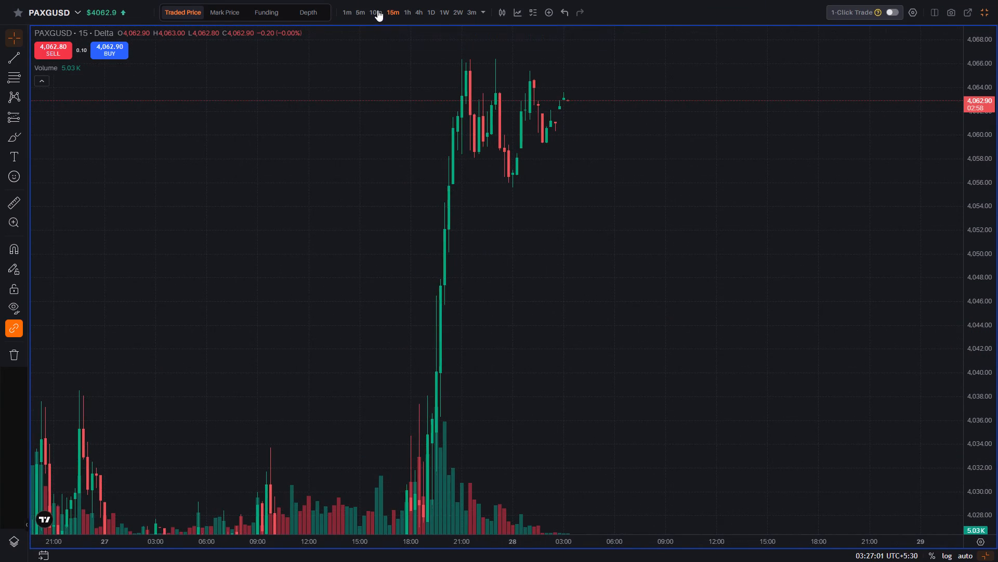
left_click(377, 10)
left_click(358, 7)
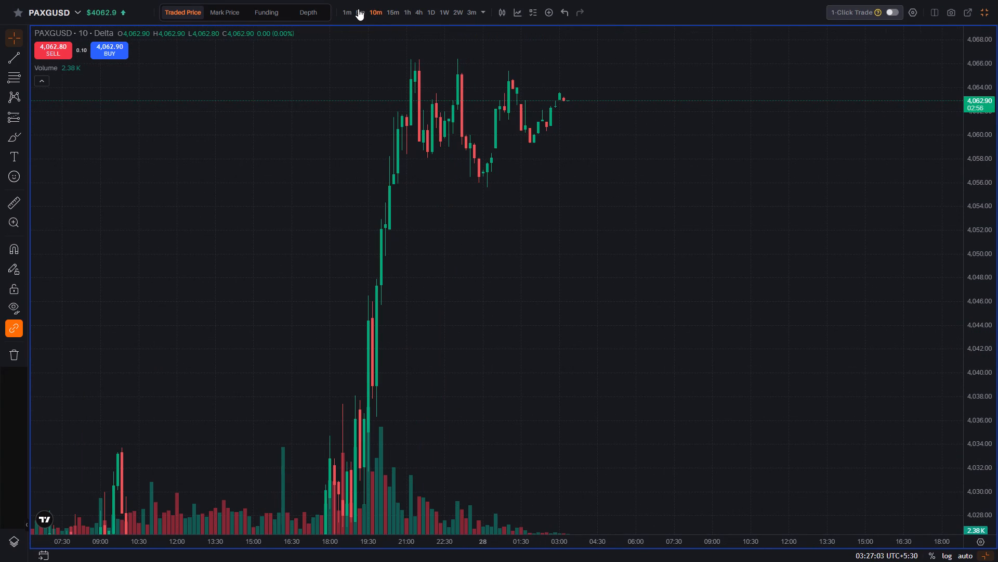
left_click(358, 12)
left_click(343, 12)
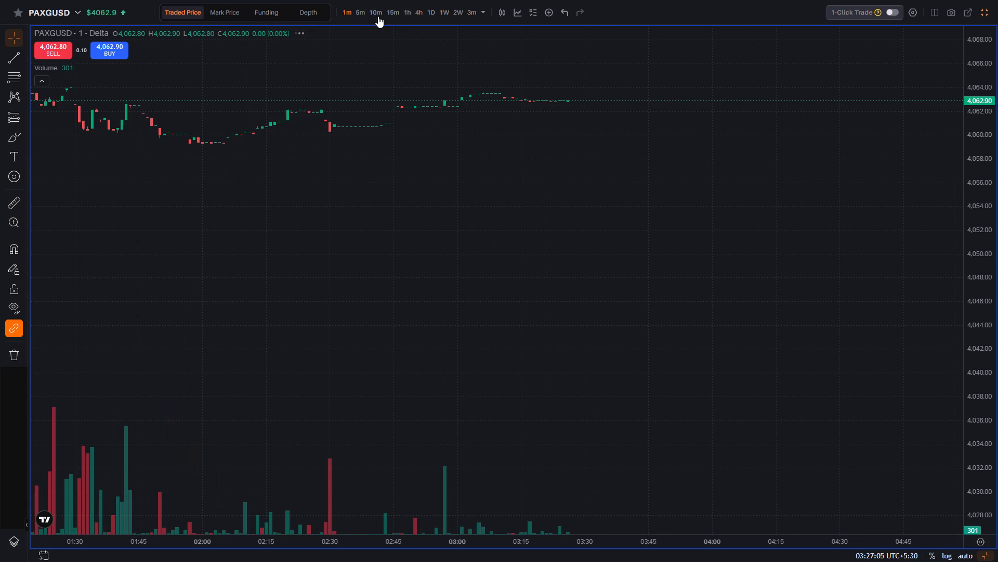
left_click(391, 11)
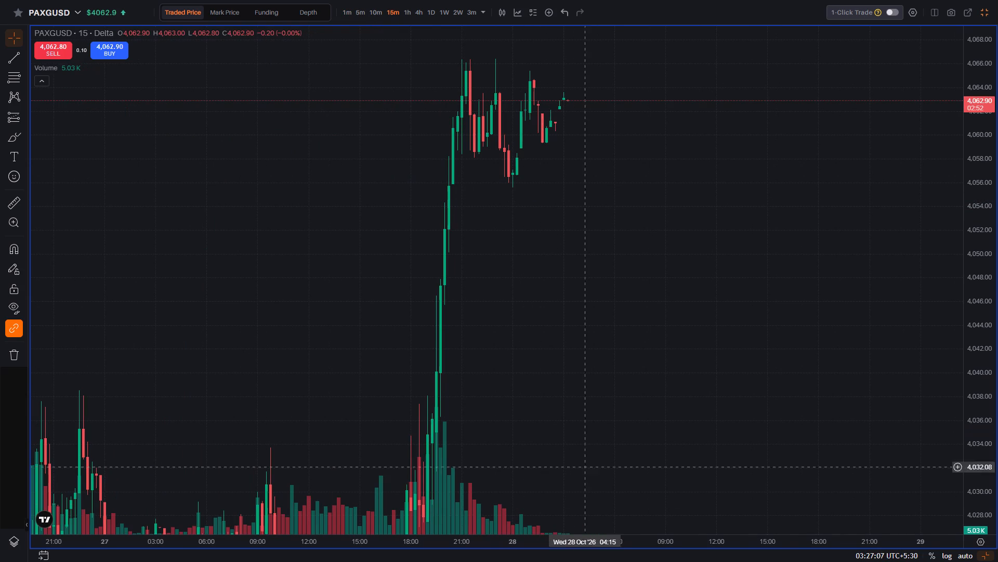
left_click(985, 11)
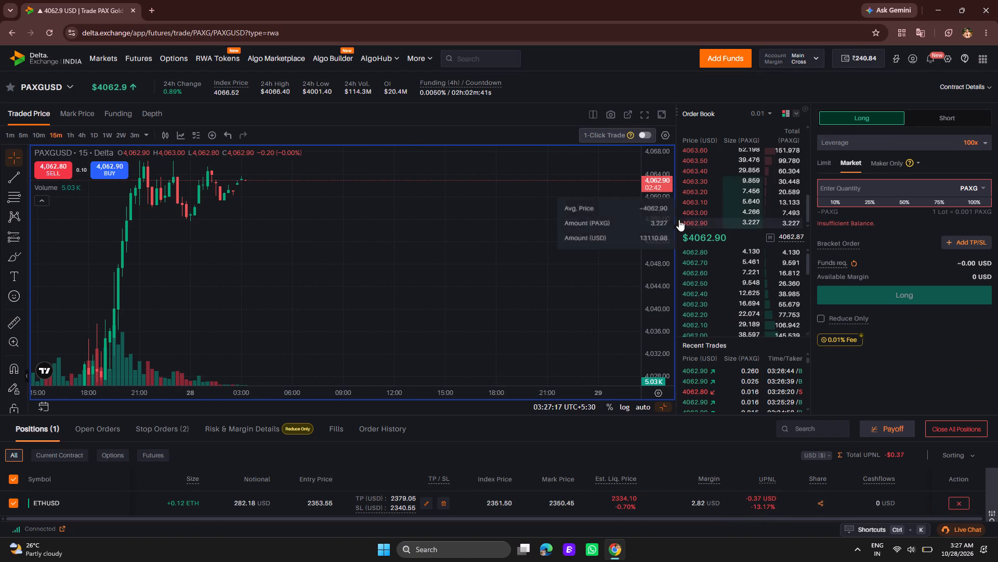
Examine the most recent 15-minute PAXGUSD candles up close.
left_click_drag(661, 206, 665, 86)
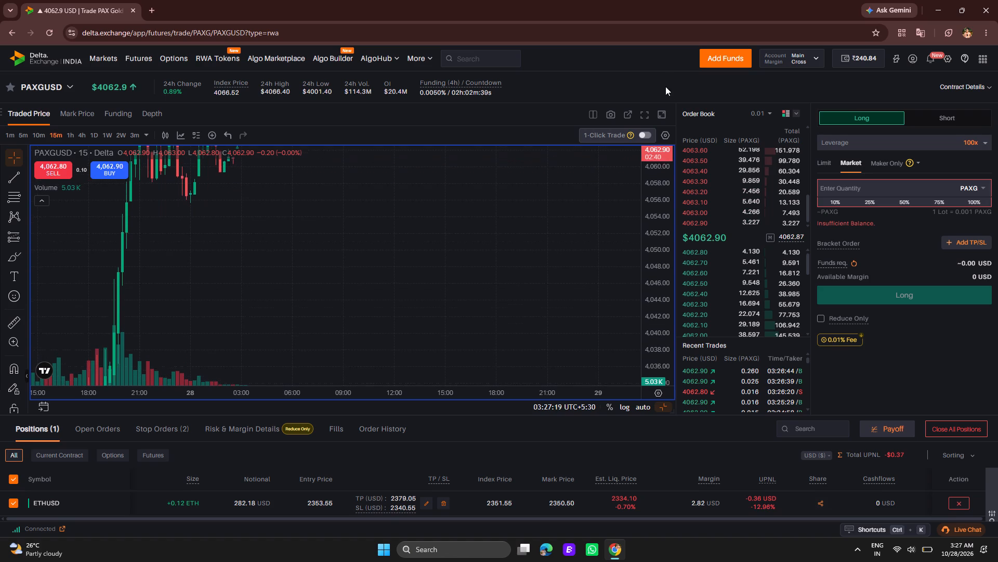
left_click_drag(665, 86, 669, 72)
left_click_drag(653, 248, 662, 159)
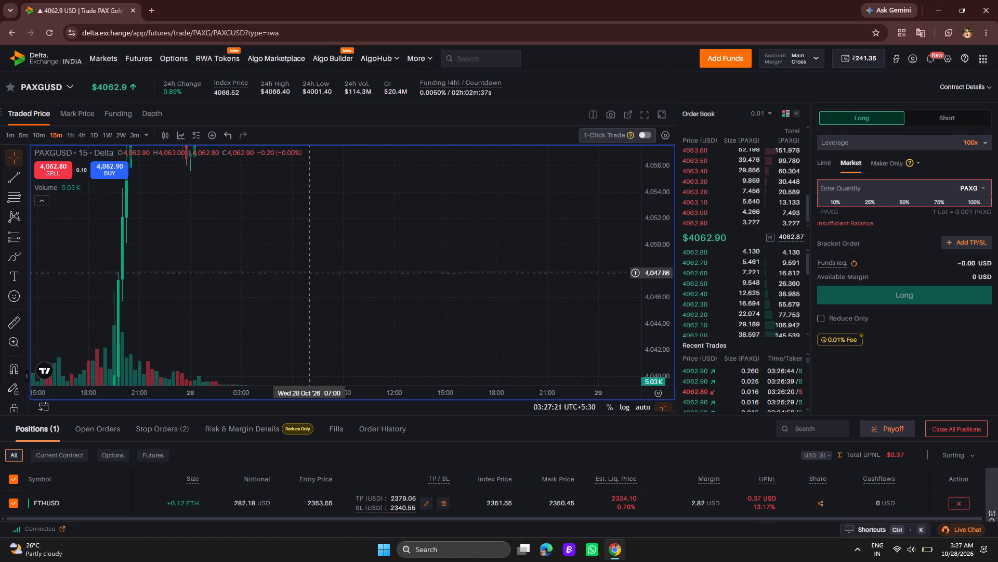
left_click_drag(296, 258, 415, 418)
left_click_drag(317, 263, 362, 313)
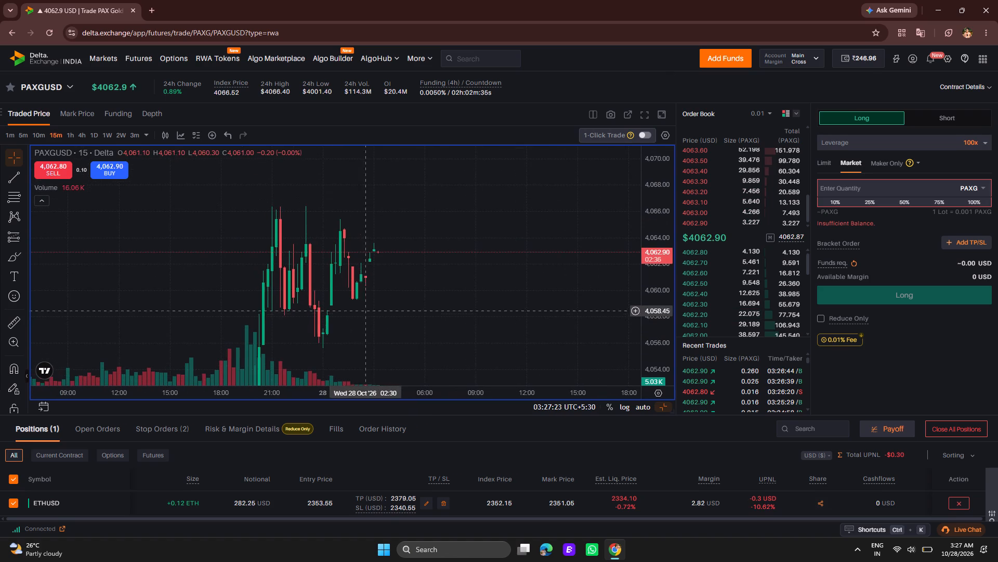
scroll(396, 260, "up", 6)
left_click_drag(228, 277, 344, 291)
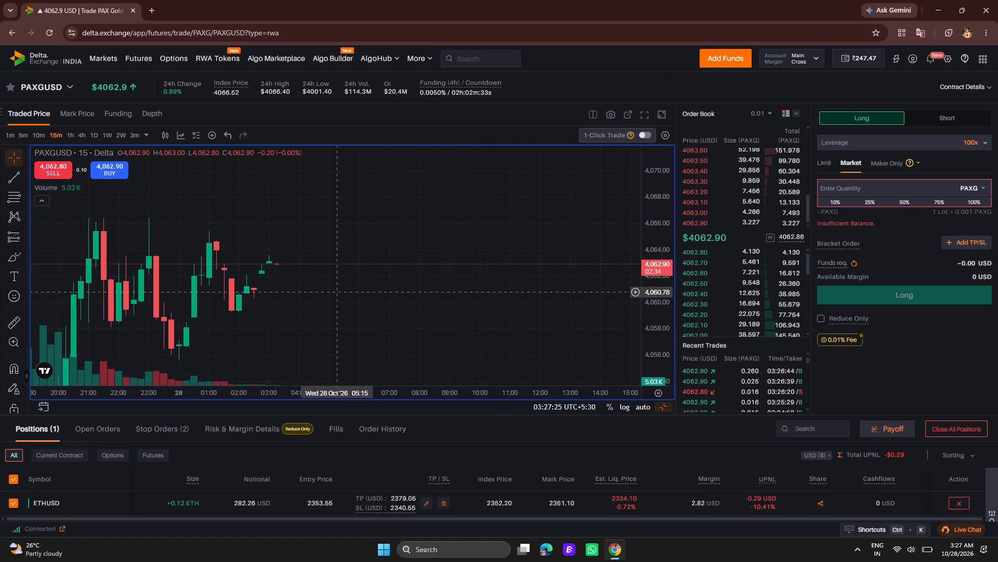
scroll(317, 292, "up", 2)
Switch the trading page from PAXGUSD to the ETHUSD perpetual futures contract.
left_click(67, 90)
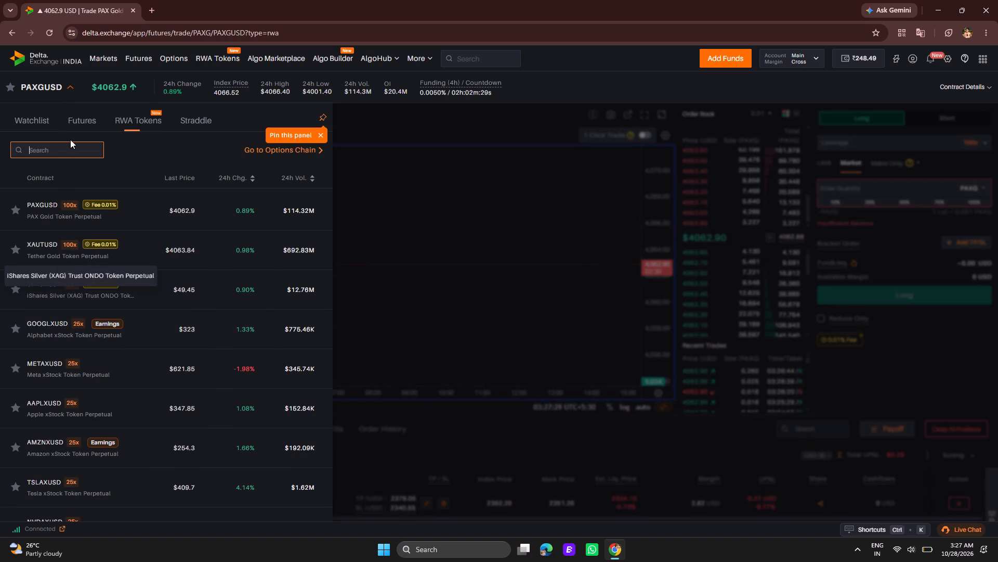
left_click(75, 122)
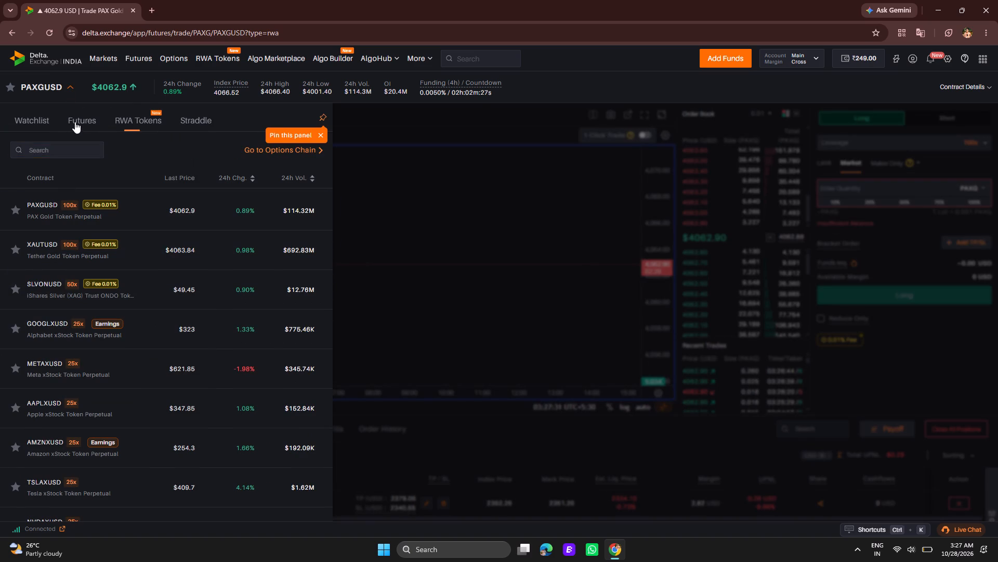
left_click(71, 284)
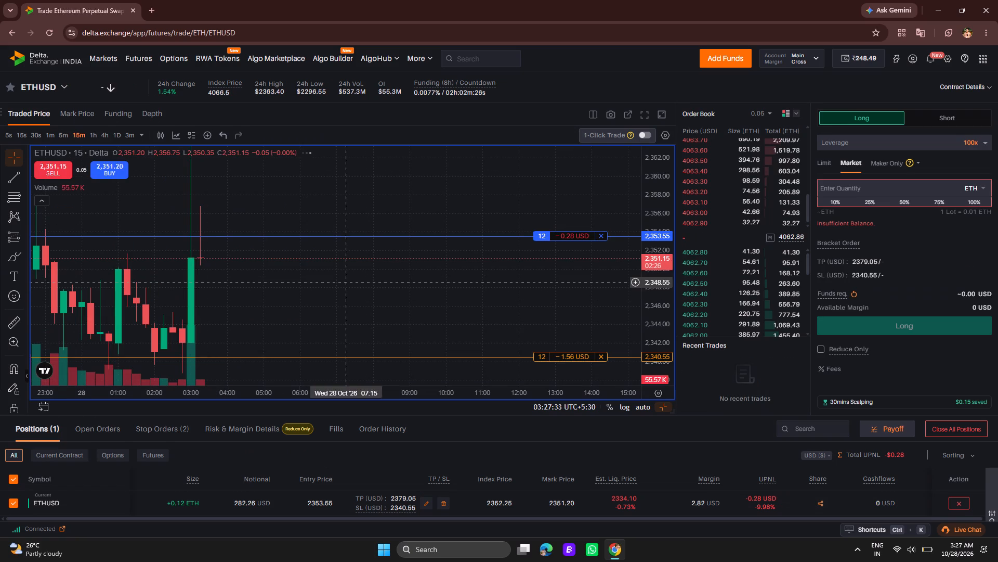
Examine the recent 15-minute ETHUSD candles against the open position's entry, stop-loss and take-profit lines.
scroll(403, 279, "down", 2)
left_click_drag(388, 310, 404, 301)
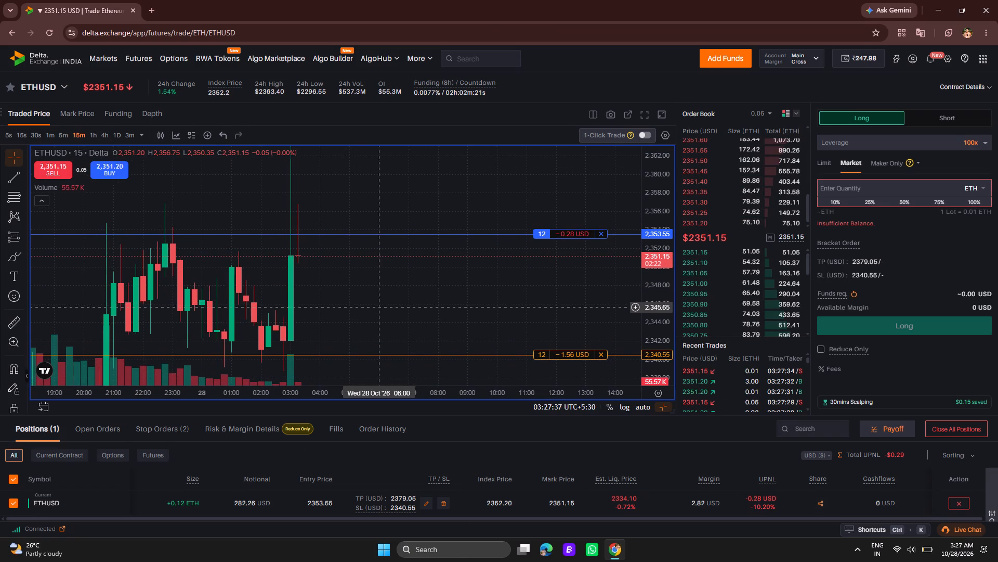
left_click_drag(337, 287, 402, 242)
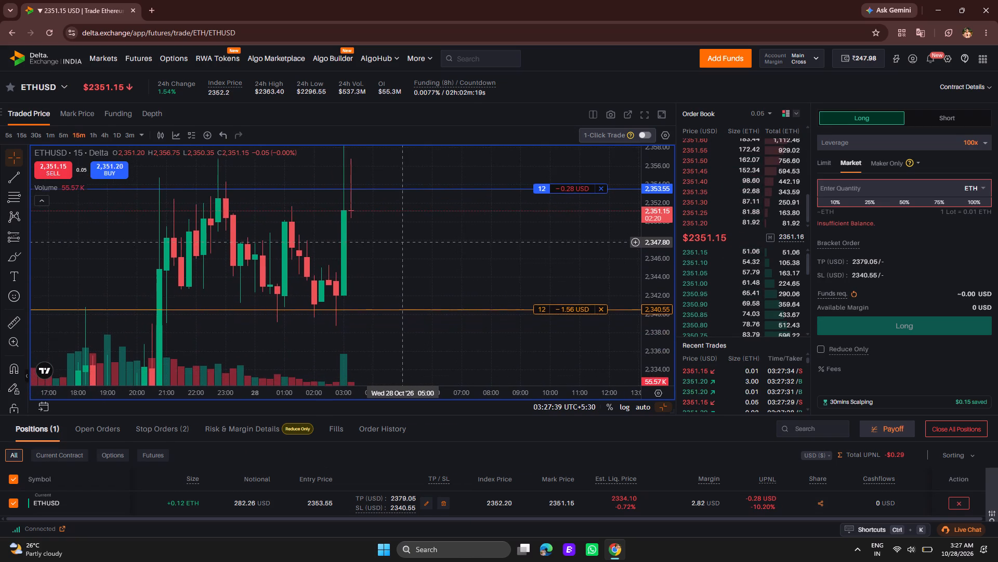
left_click_drag(402, 242, 424, 211)
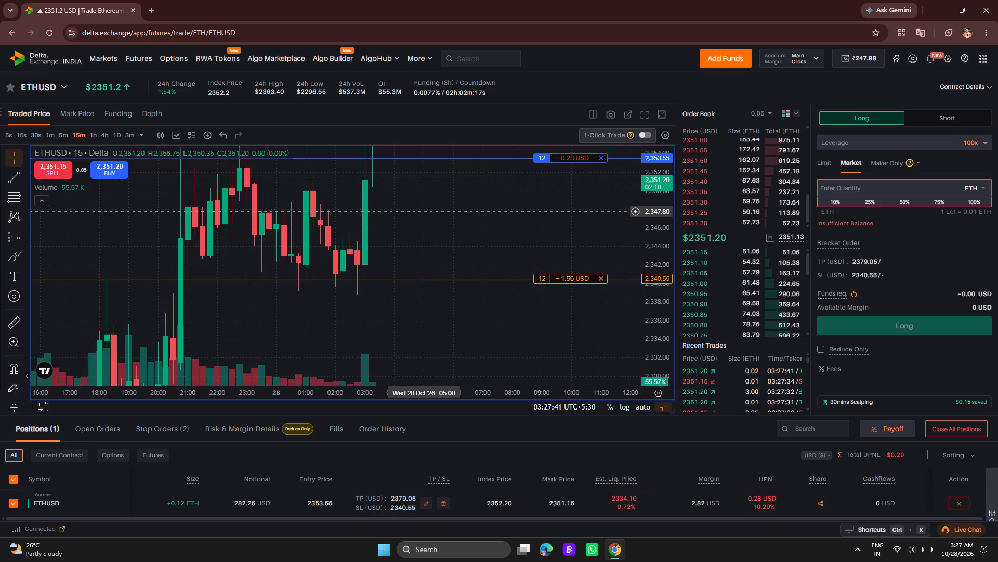
left_click_drag(424, 211, 415, 293)
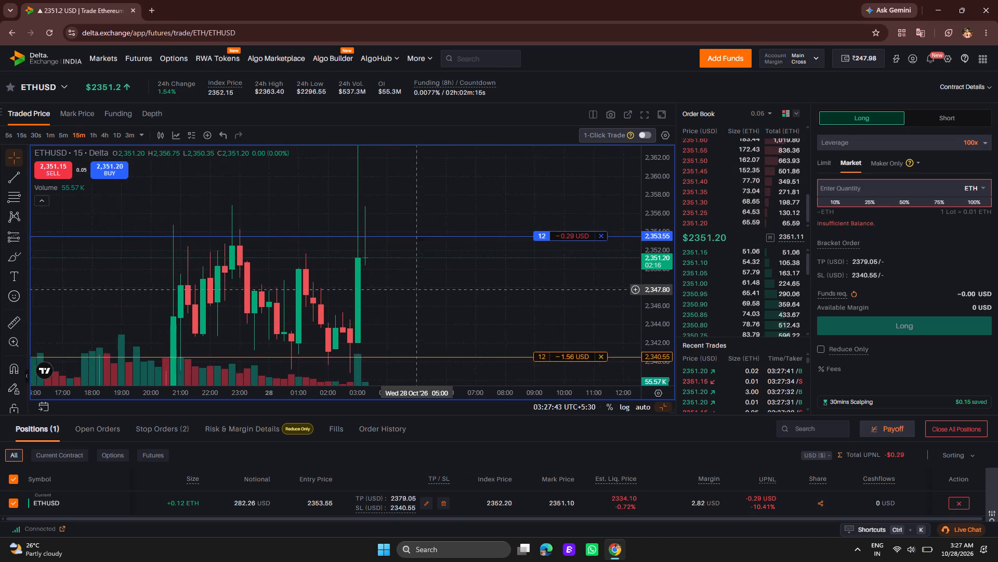
left_click_drag(415, 293, 395, 326)
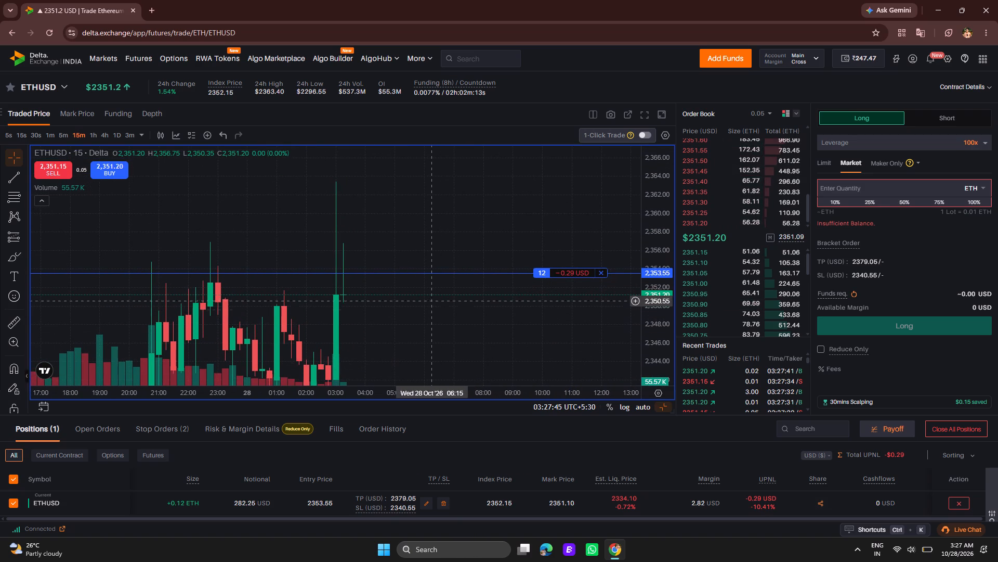
left_click_drag(436, 291, 416, 313)
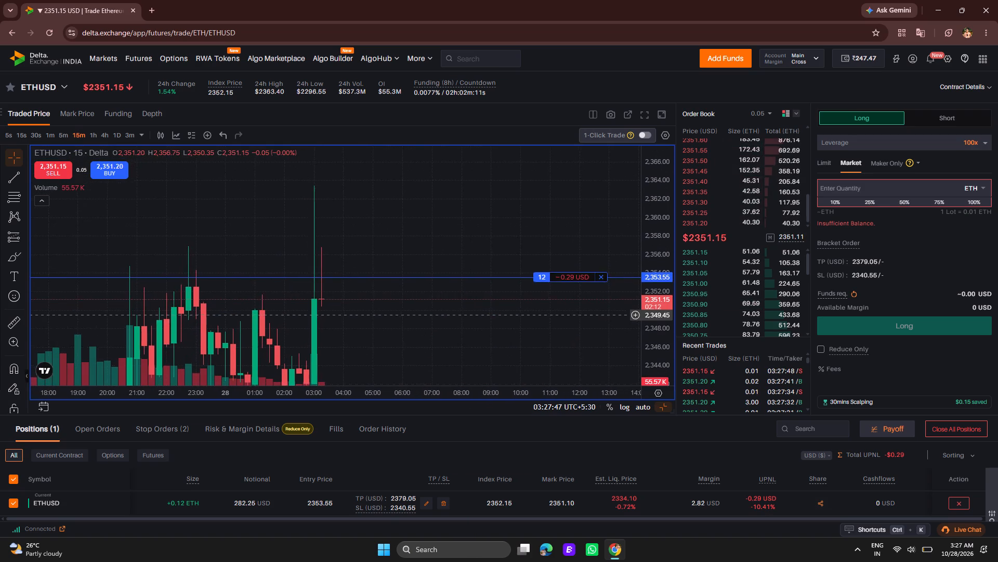
left_click_drag(416, 313, 419, 307)
scroll(663, 201, "down", 2)
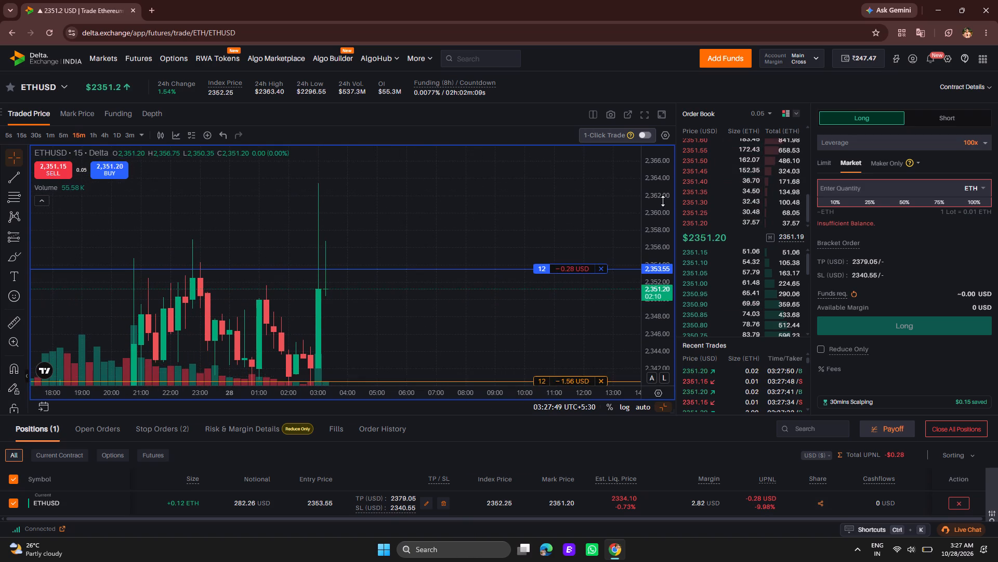
scroll(663, 201, "down", 15)
scroll(656, 216, "down", 6)
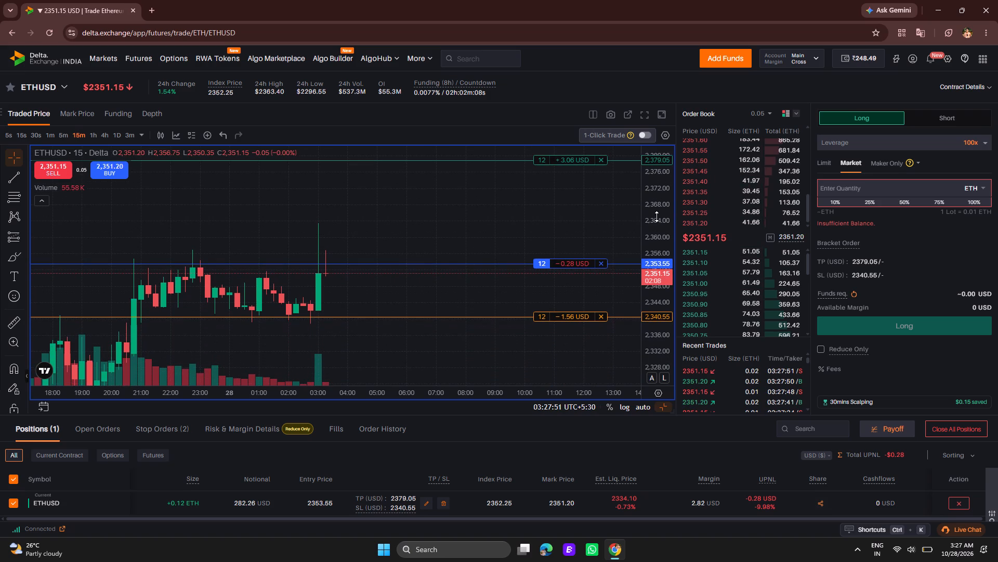
Examine the latest 15-minute ETHUSD candles around the position's entry line on a stretched price scale.
scroll(656, 216, "up", 5)
scroll(656, 219, "up", 16)
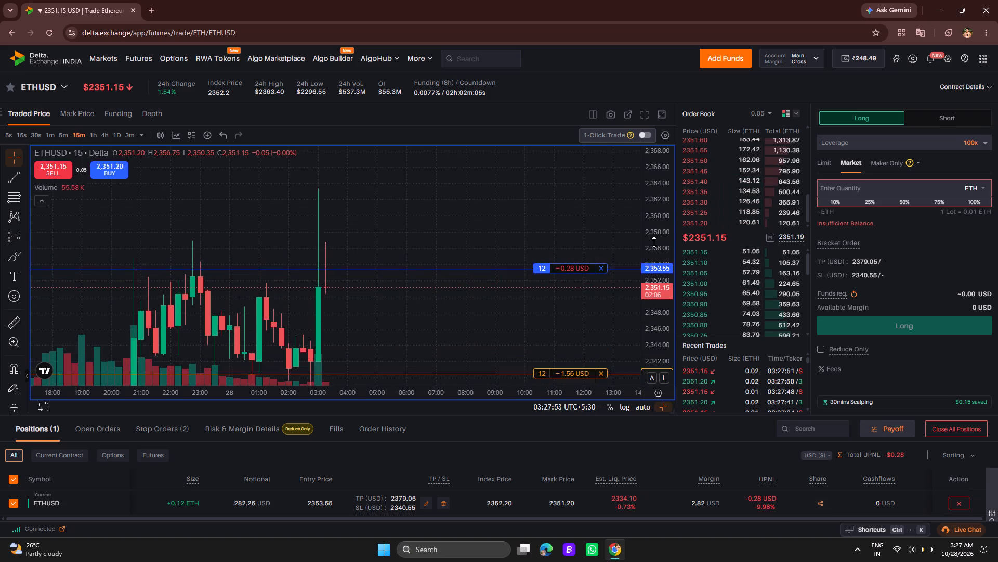
scroll(654, 242, "up", 18)
scroll(654, 251, "up", 5)
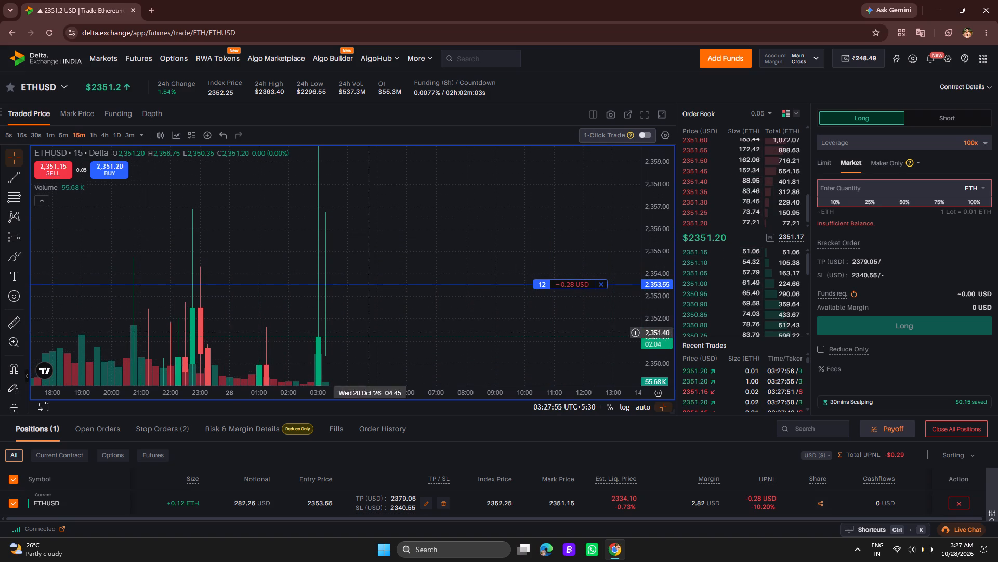
left_click_drag(329, 317, 410, 234)
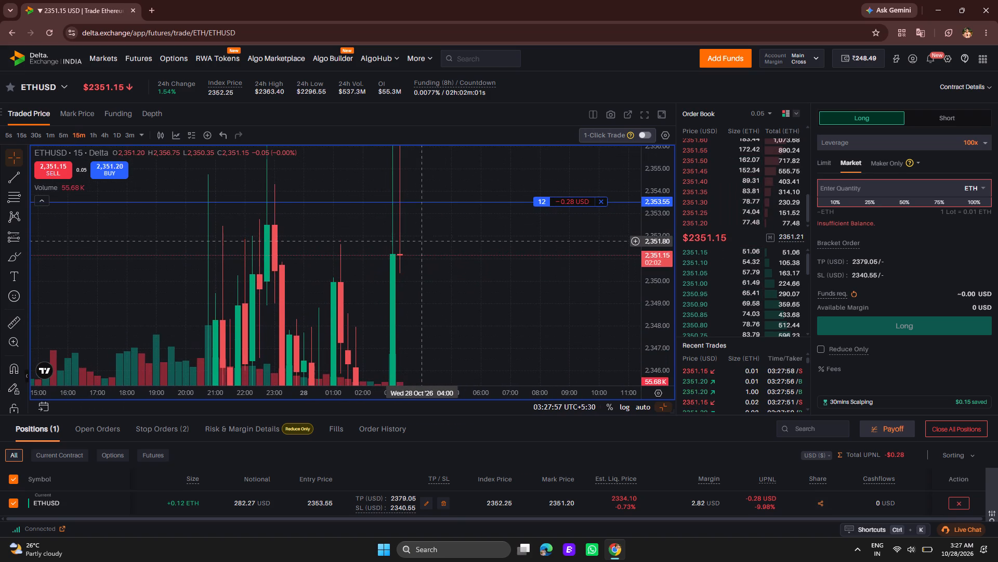
left_click_drag(470, 288, 391, 289)
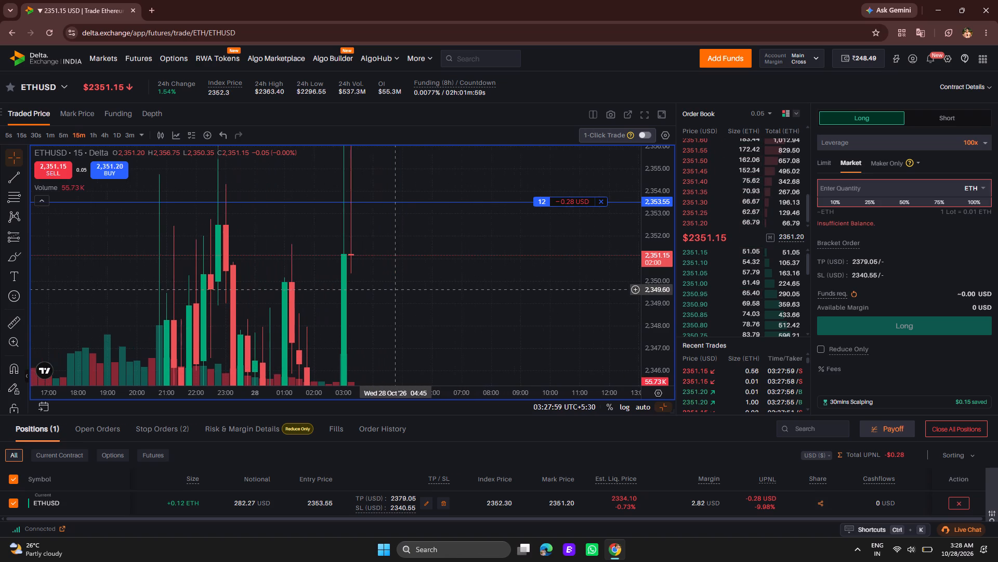
left_click_drag(391, 289, 355, 251)
left_click_drag(403, 277, 395, 247)
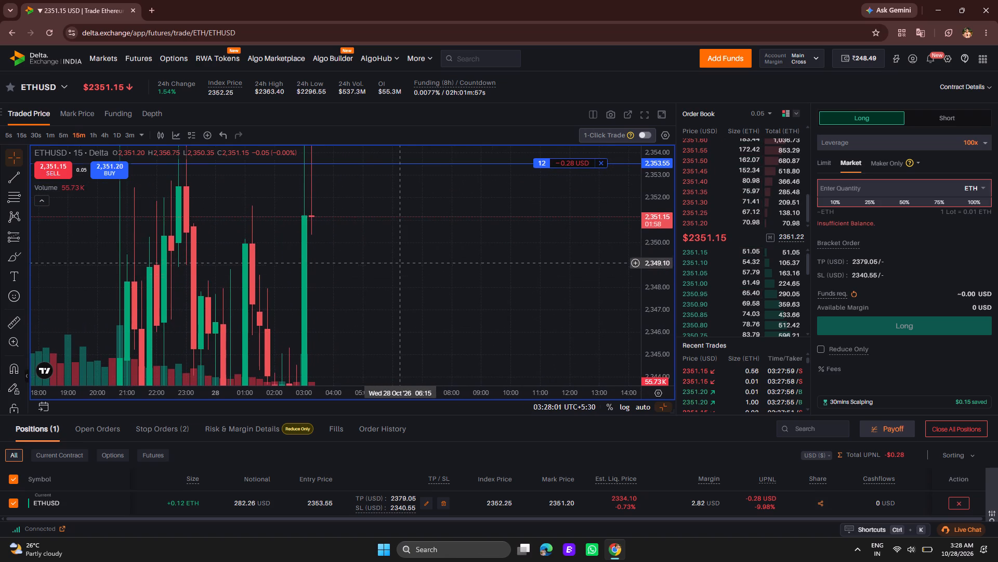
left_click_drag(395, 247, 399, 283)
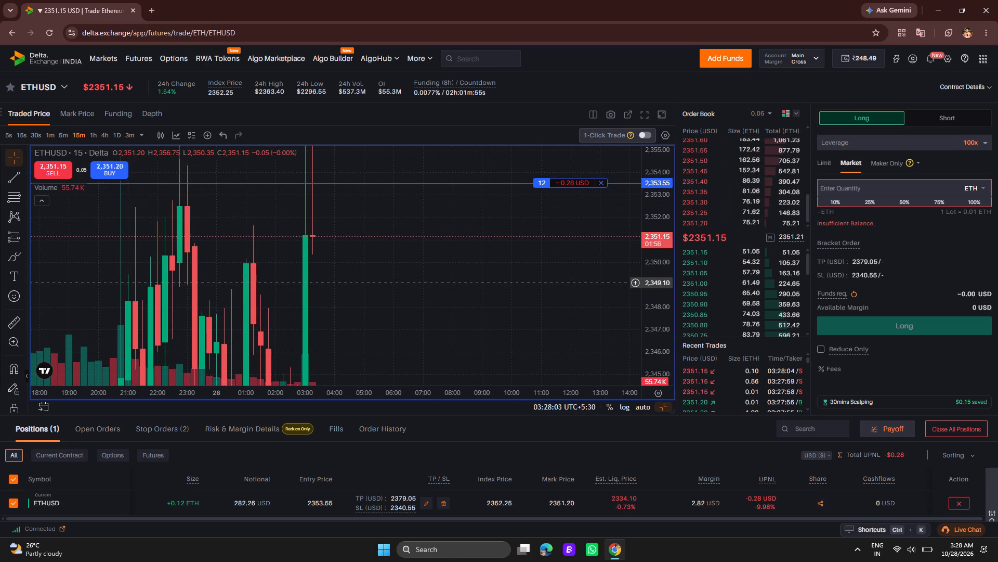
left_click_drag(399, 283, 431, 249)
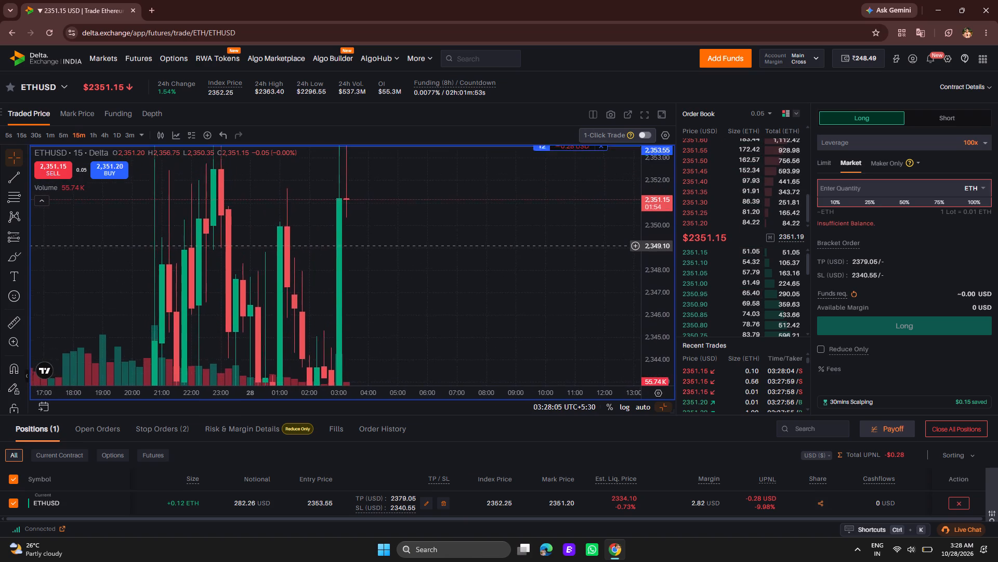
left_click_drag(431, 249, 435, 322)
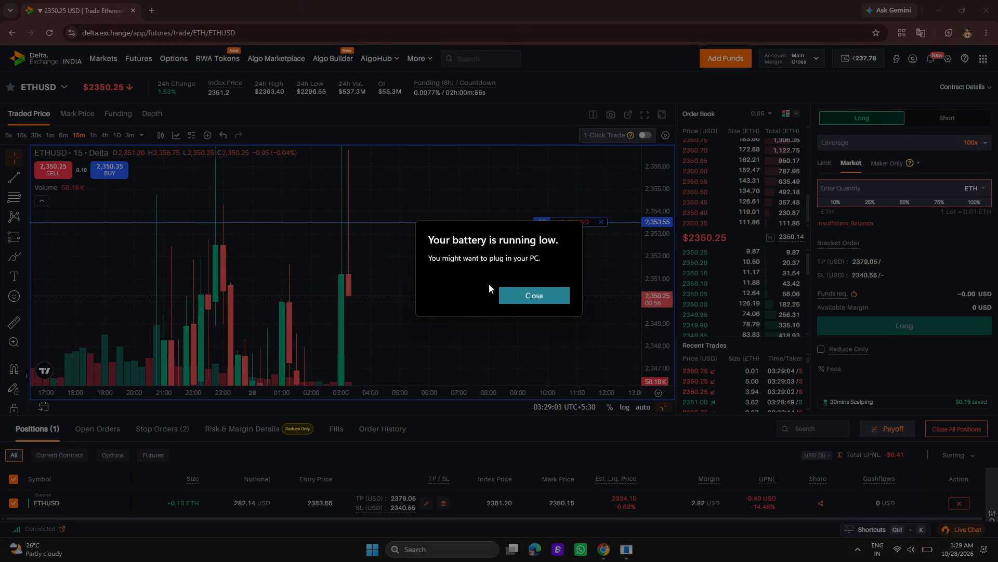
Dismiss the low-battery notification.
left_click(517, 298)
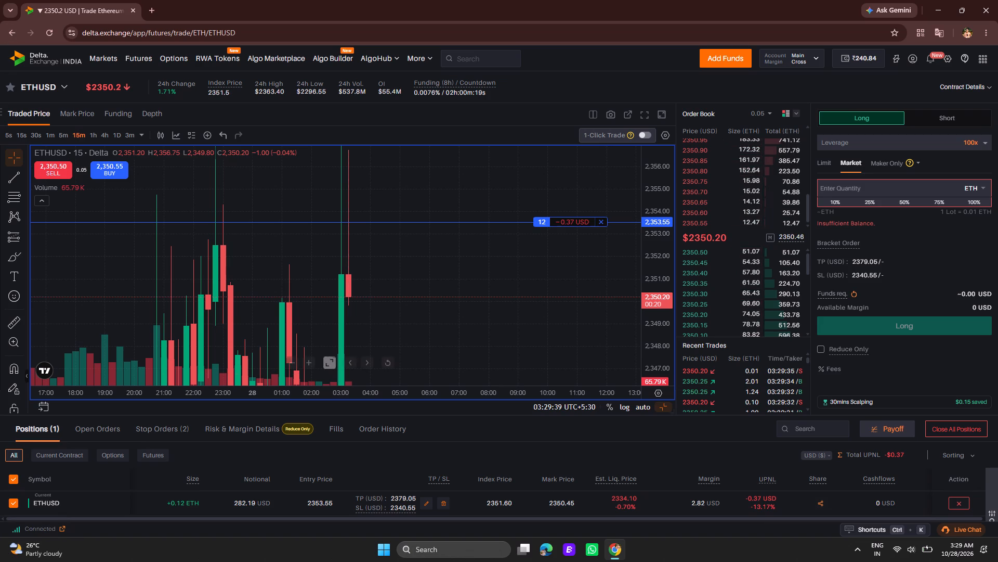
Show the ETHUSD chart in full screen and examine the 15-minute candles between the position's entry and stop-loss lines.
left_click(644, 113)
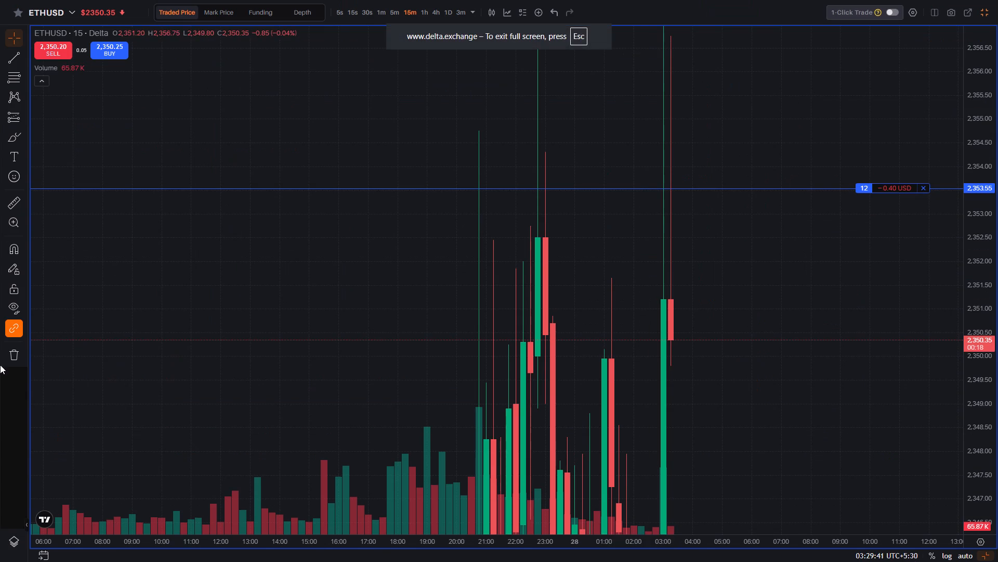
scroll(413, 287, "down", 4)
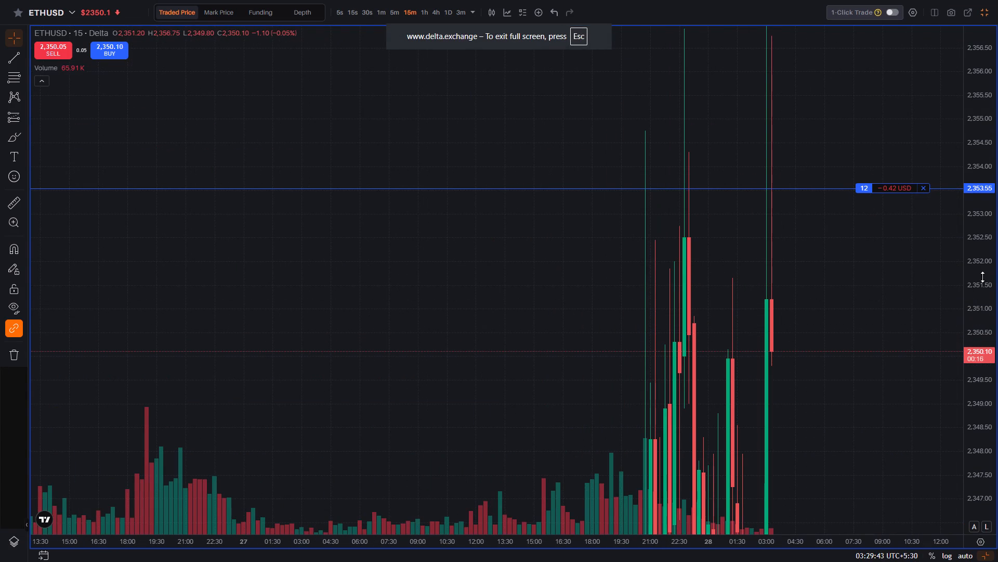
scroll(974, 263, "down", 14)
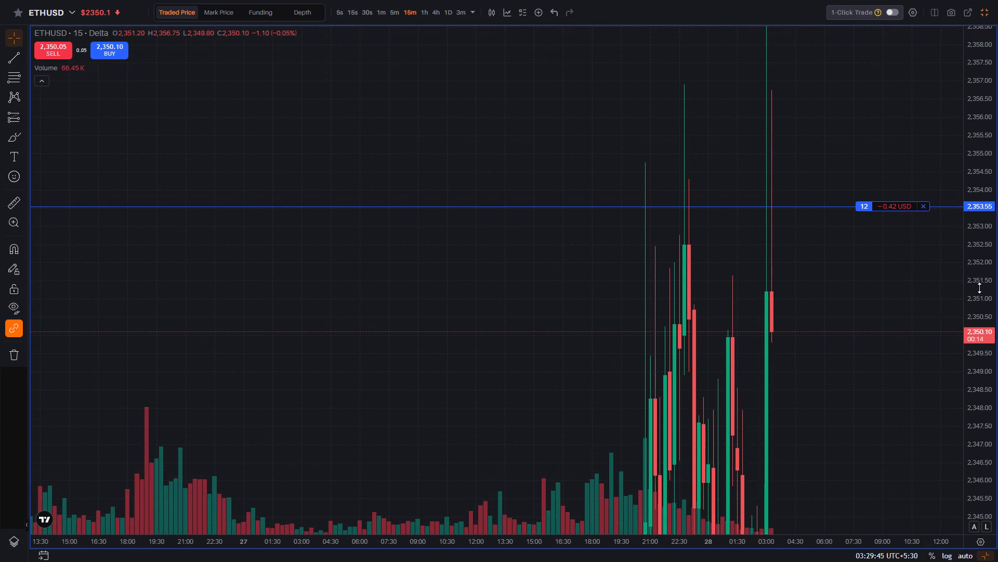
scroll(979, 288, "down", 4)
scroll(981, 288, "down", 17)
left_click_drag(796, 335, 496, 293)
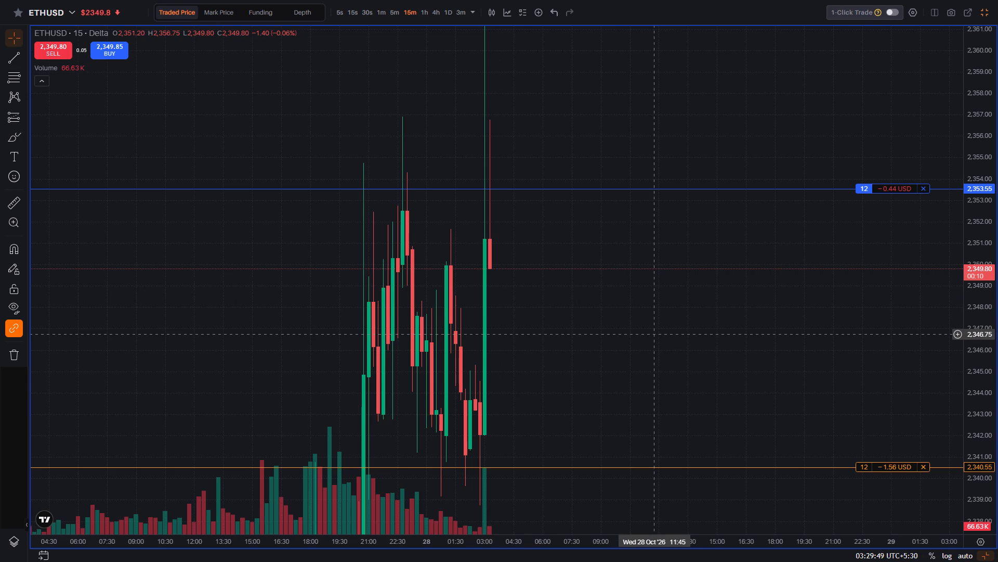